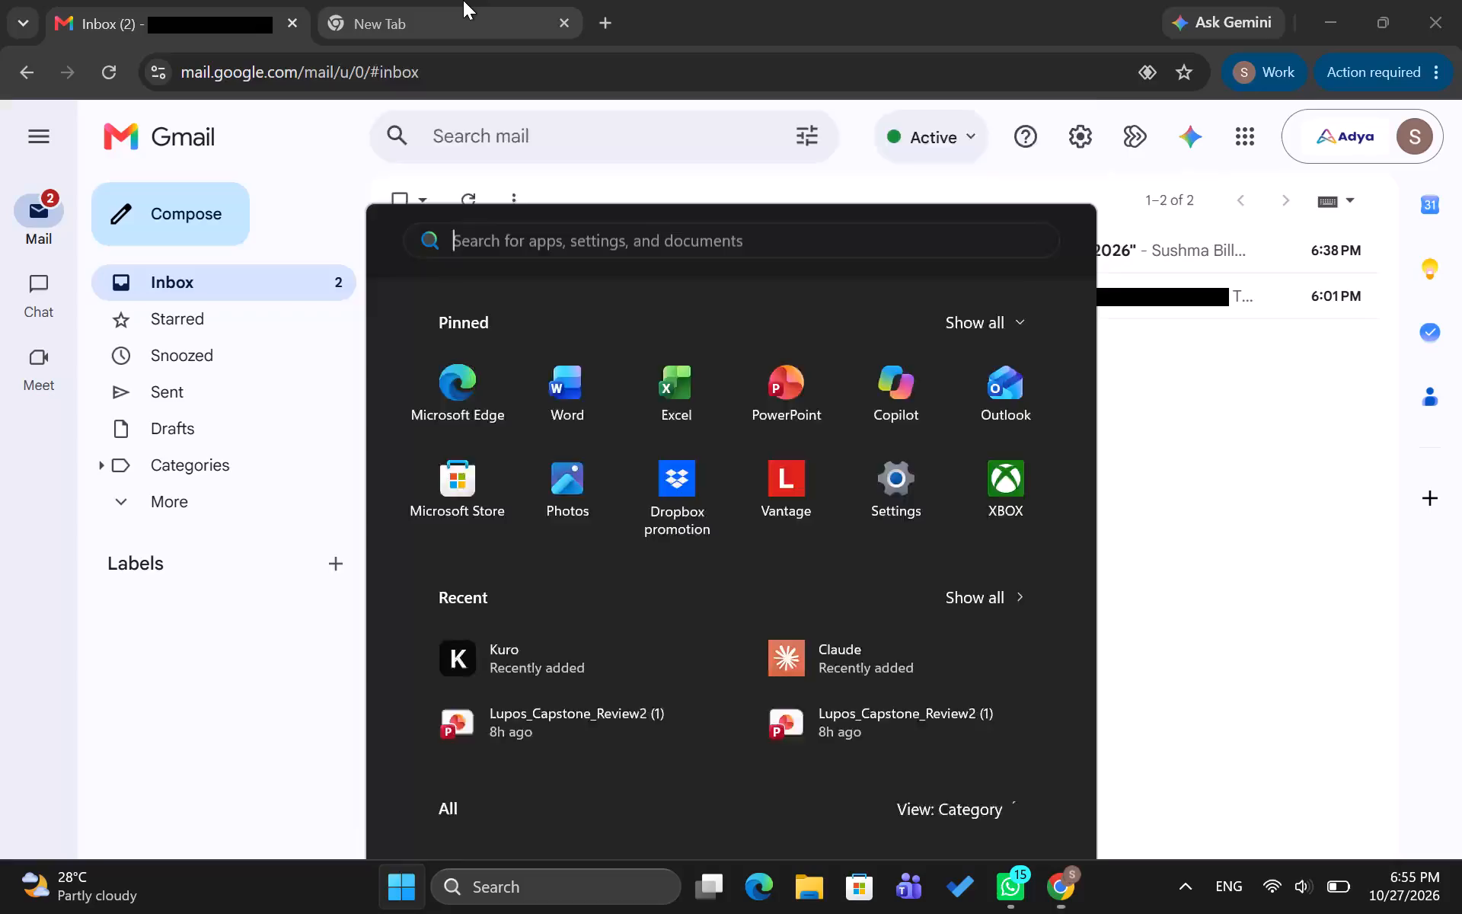
Launch Chrome with the jyothi profile and open the bookmarked NAS100 chart on TradingView.
type("ch")
key("Return")
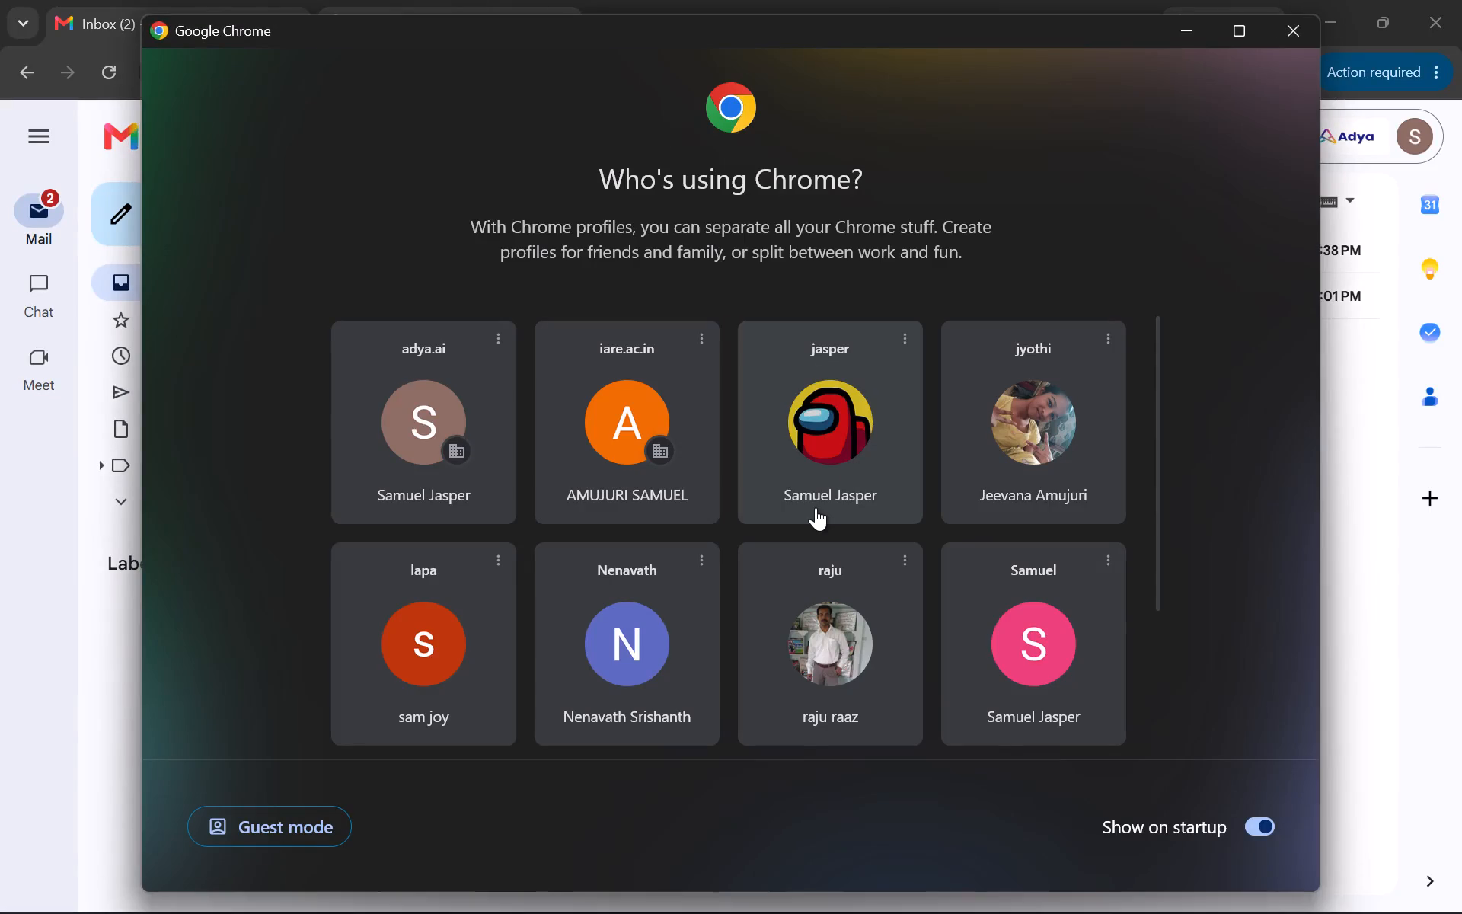
left_click(1078, 431)
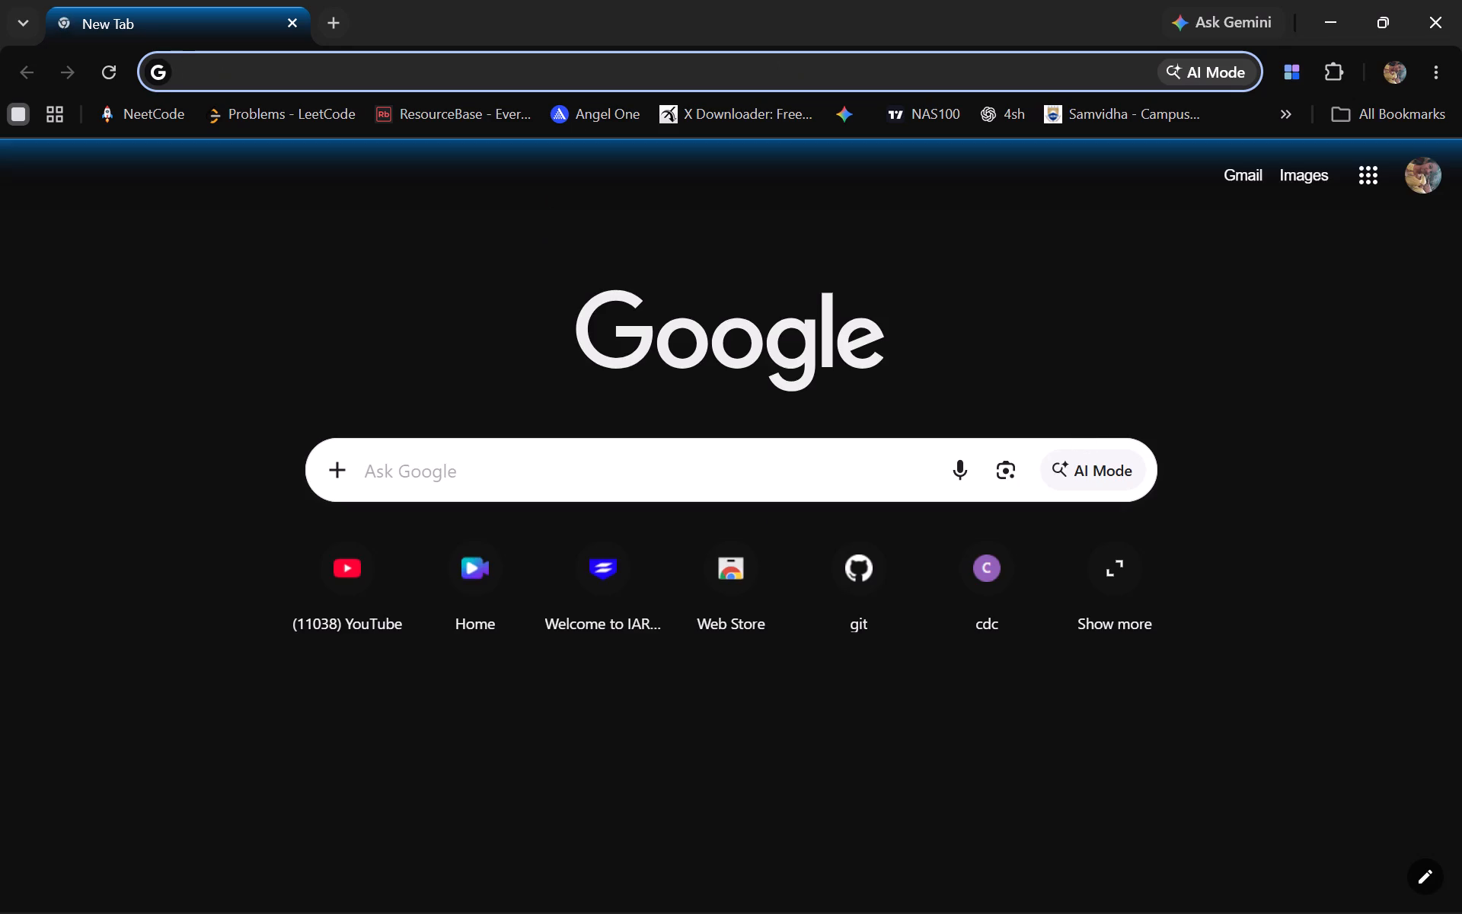
left_click(917, 107)
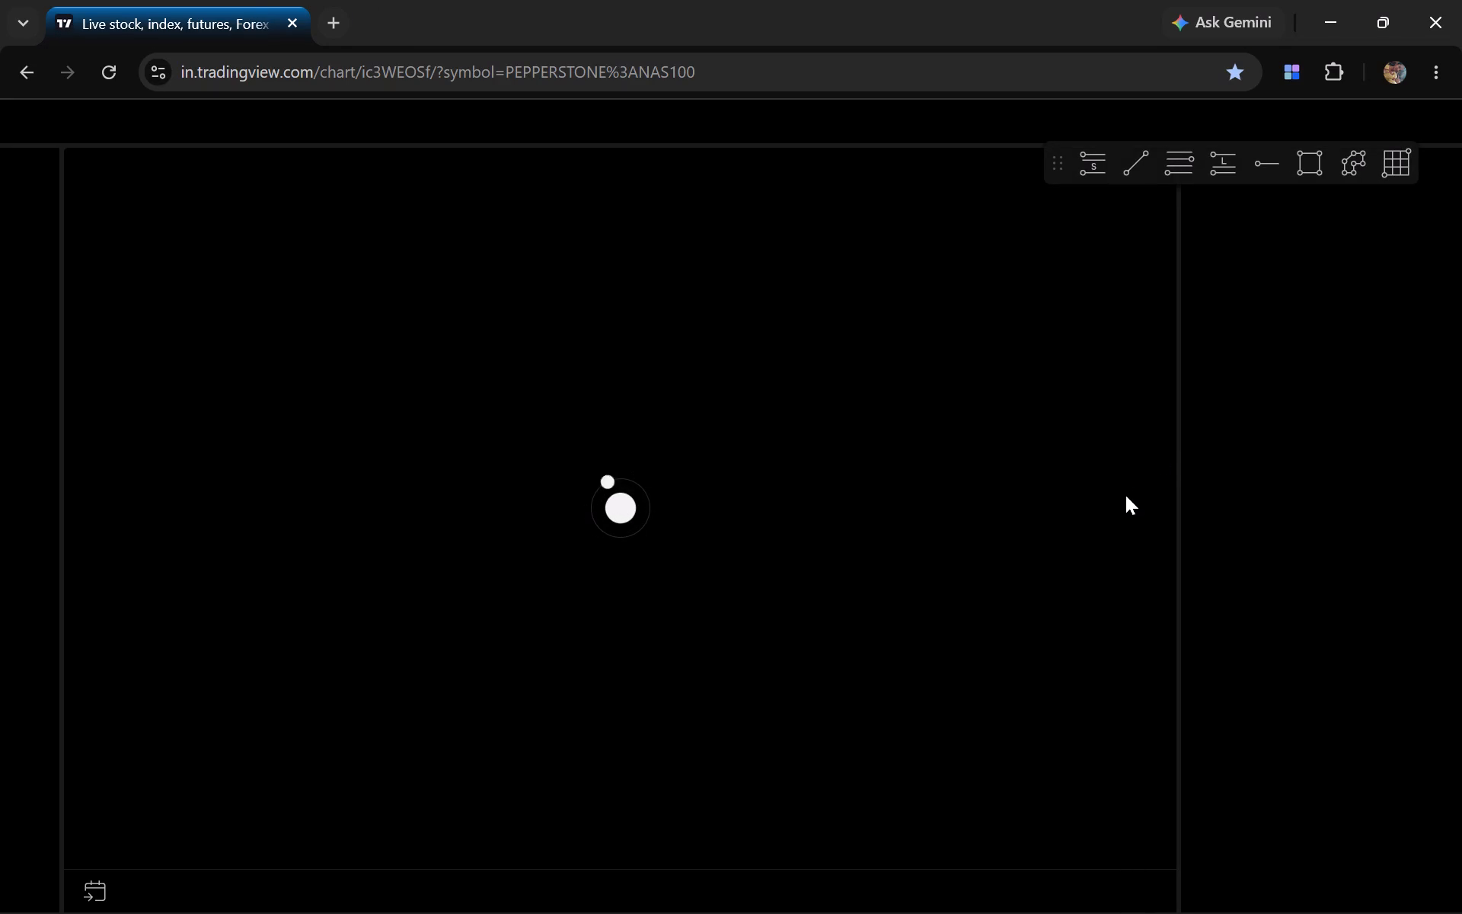
Show the hidden system tray icons.
left_click(1189, 894)
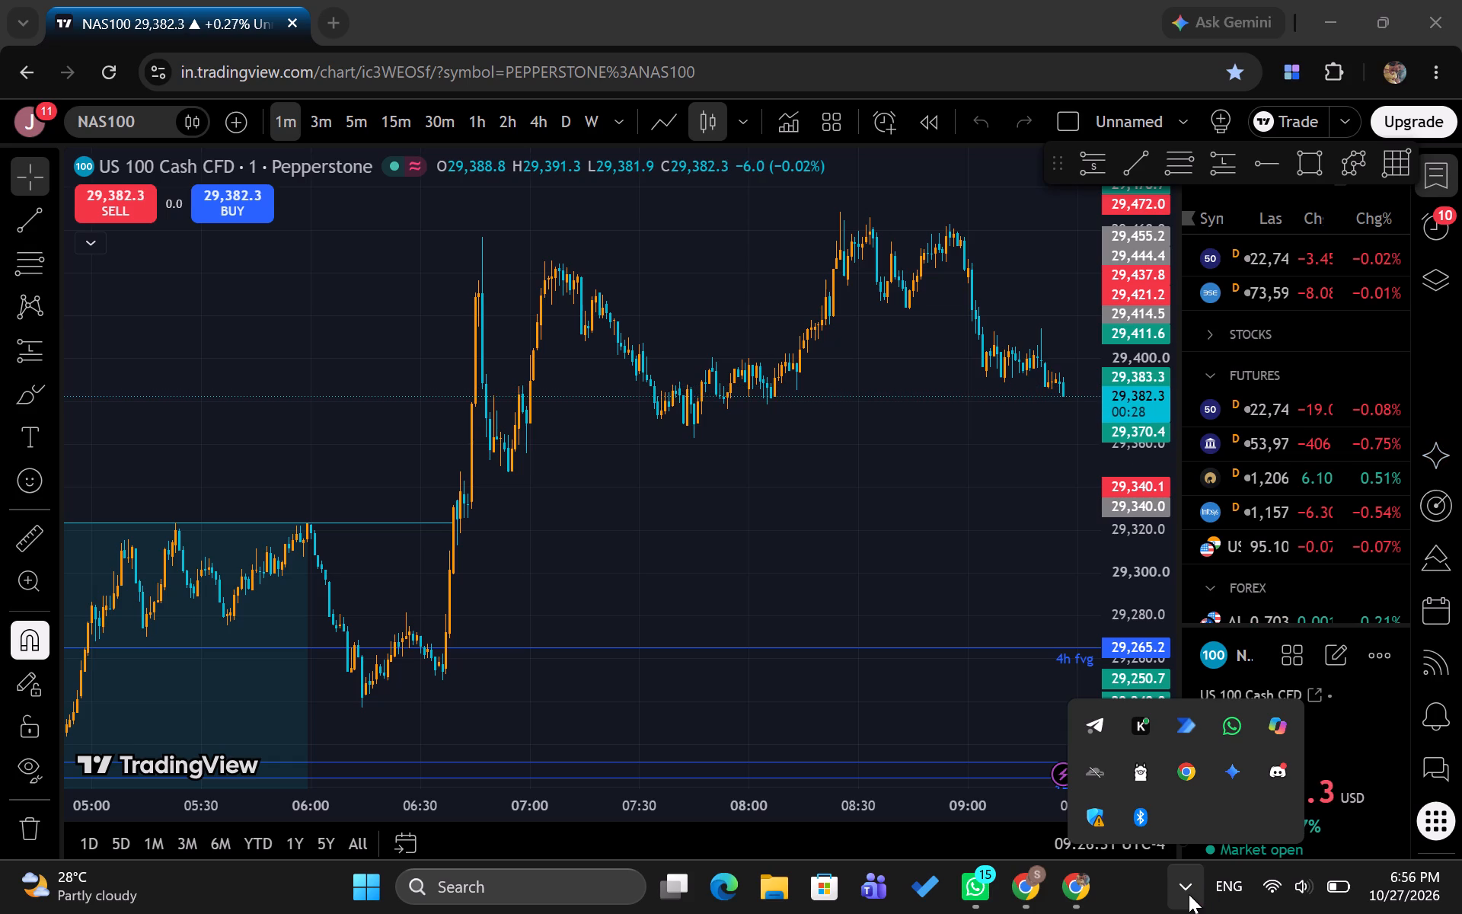
Switch the NAS100 chart from the 1-minute to the 1-hour timeframe and bring the latest candles into view.
left_click(484, 124)
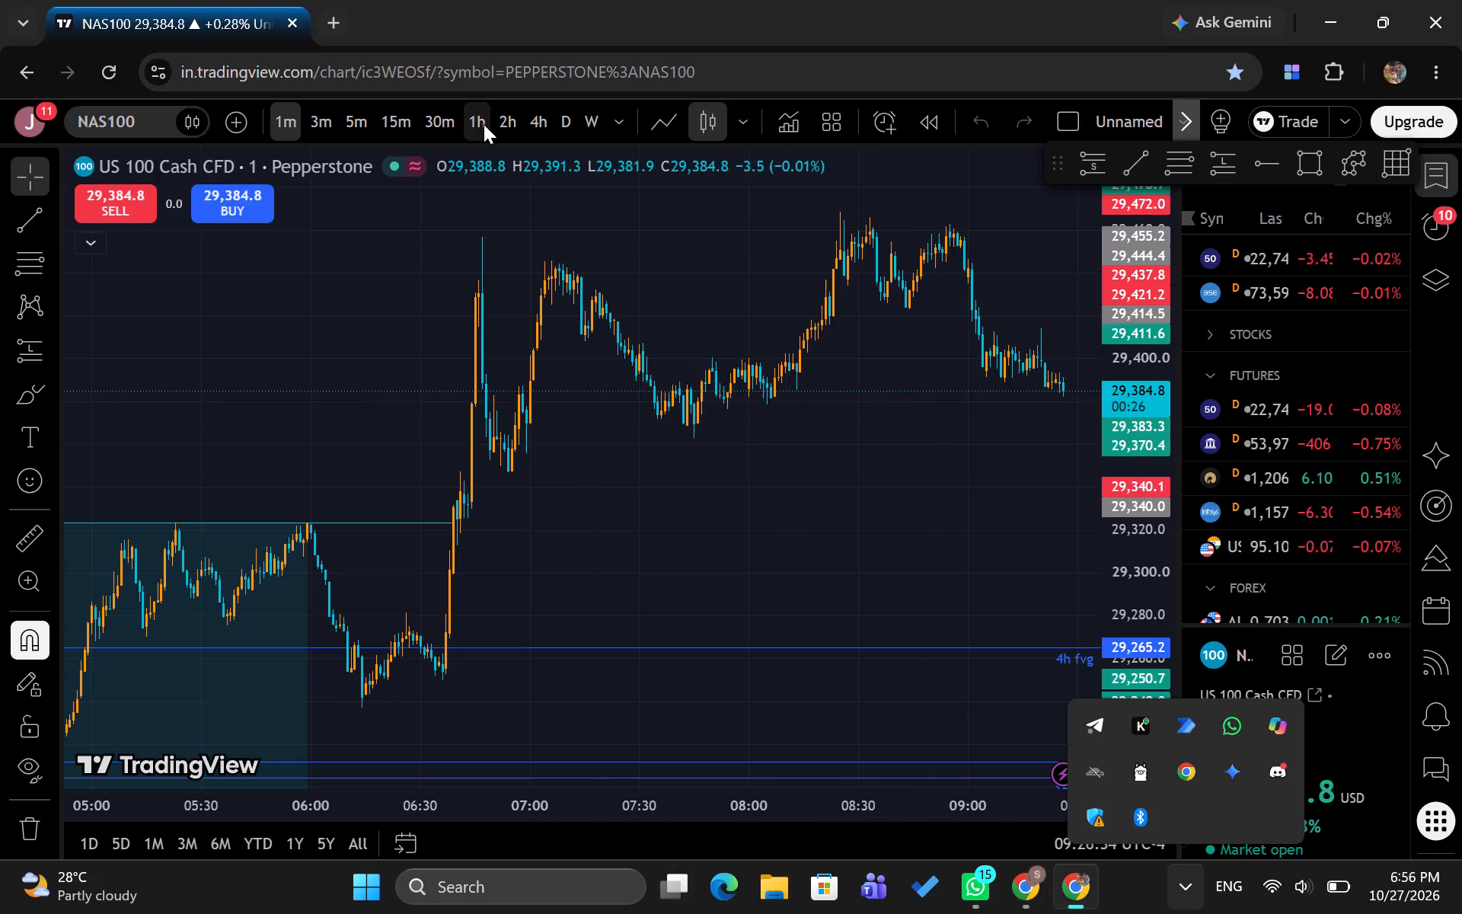
left_click_drag(934, 399, 490, 524)
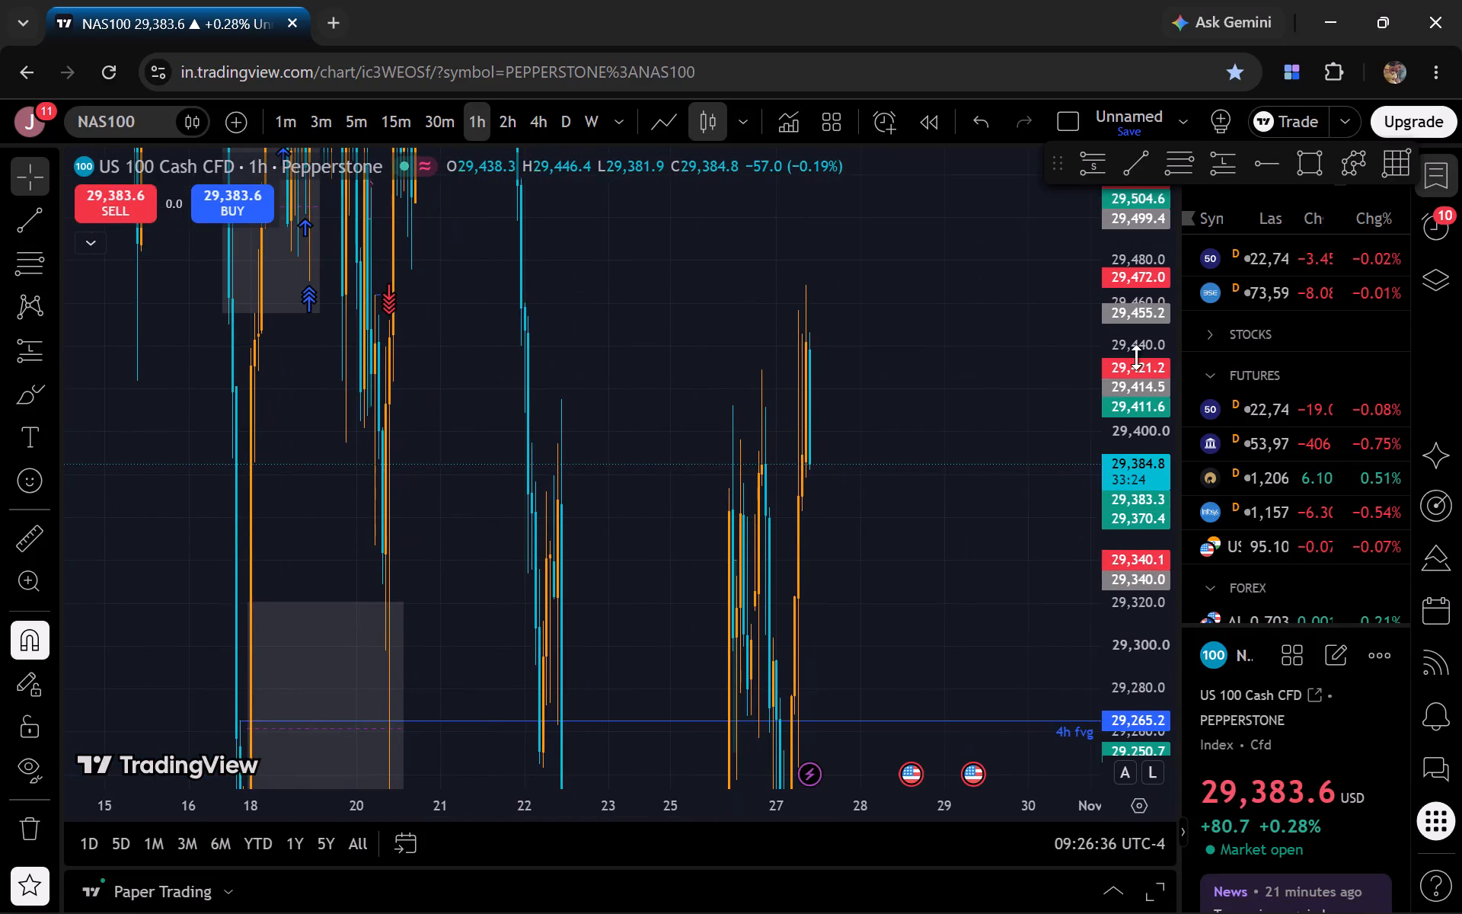
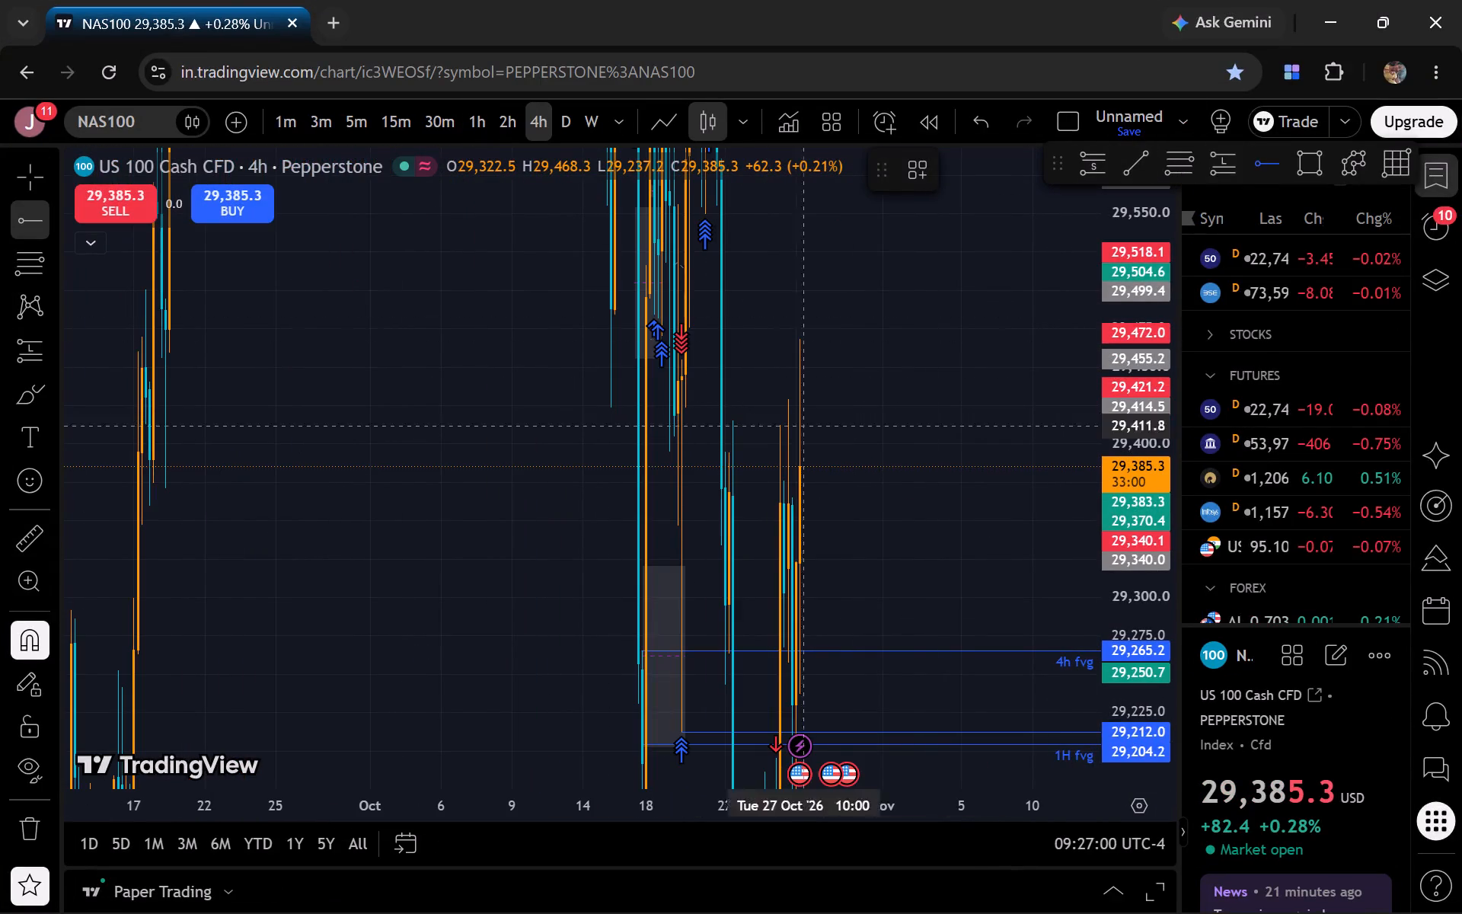
Draw a horizontal ray at about 29,415.1 on the 4-hour NAS100 chart, starting from the 22 Oct 10:00 candle.
left_click(734, 419)
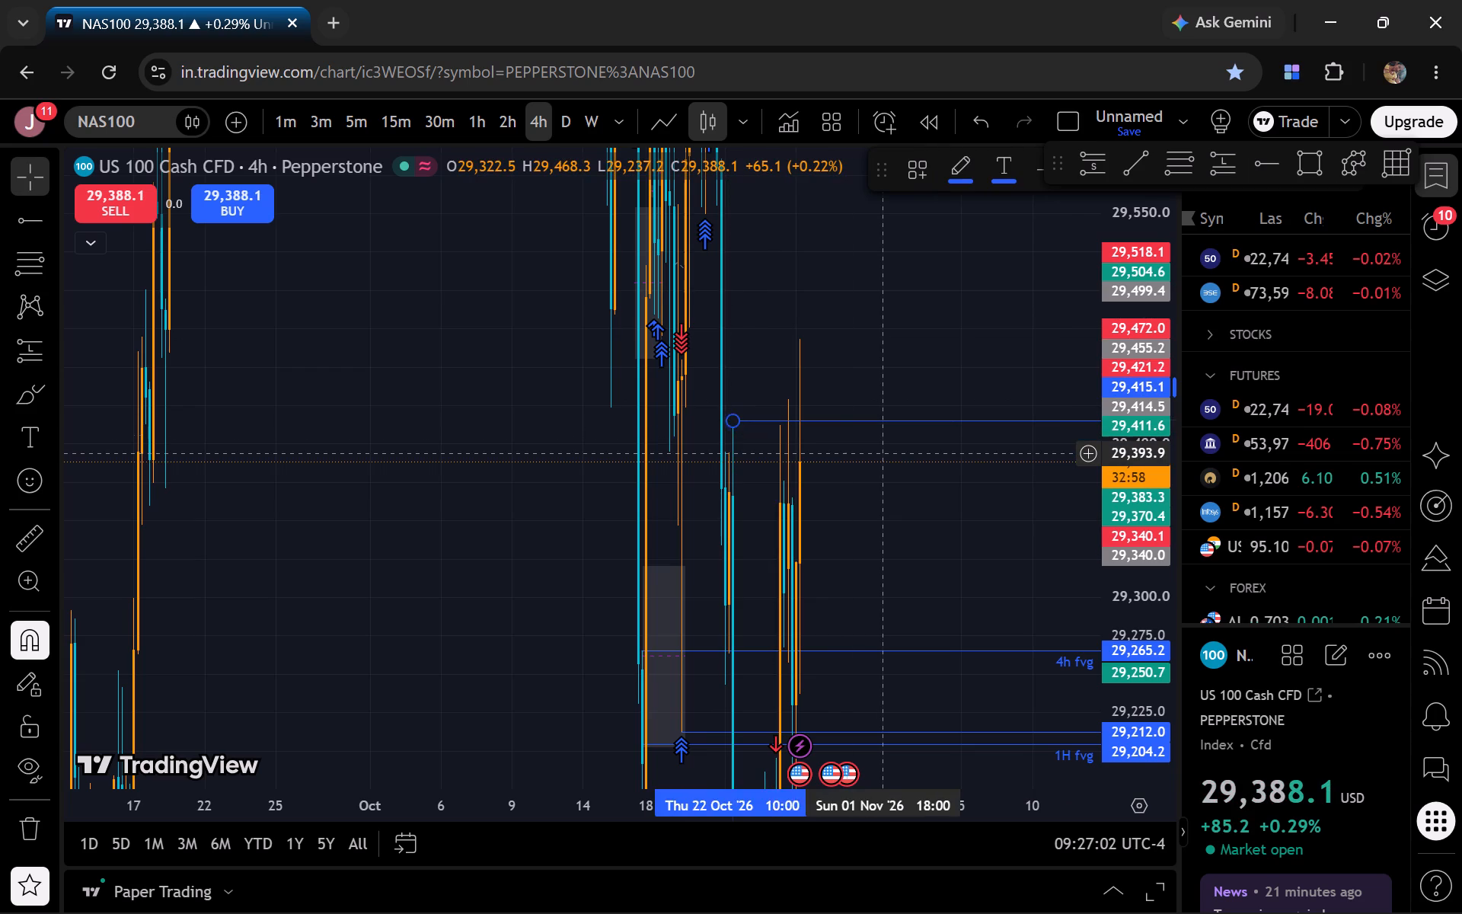
Deselect the horizontal ray at 29,415.1 on the 4-hour chart and dismiss the upgrade offer.
left_click(885, 453)
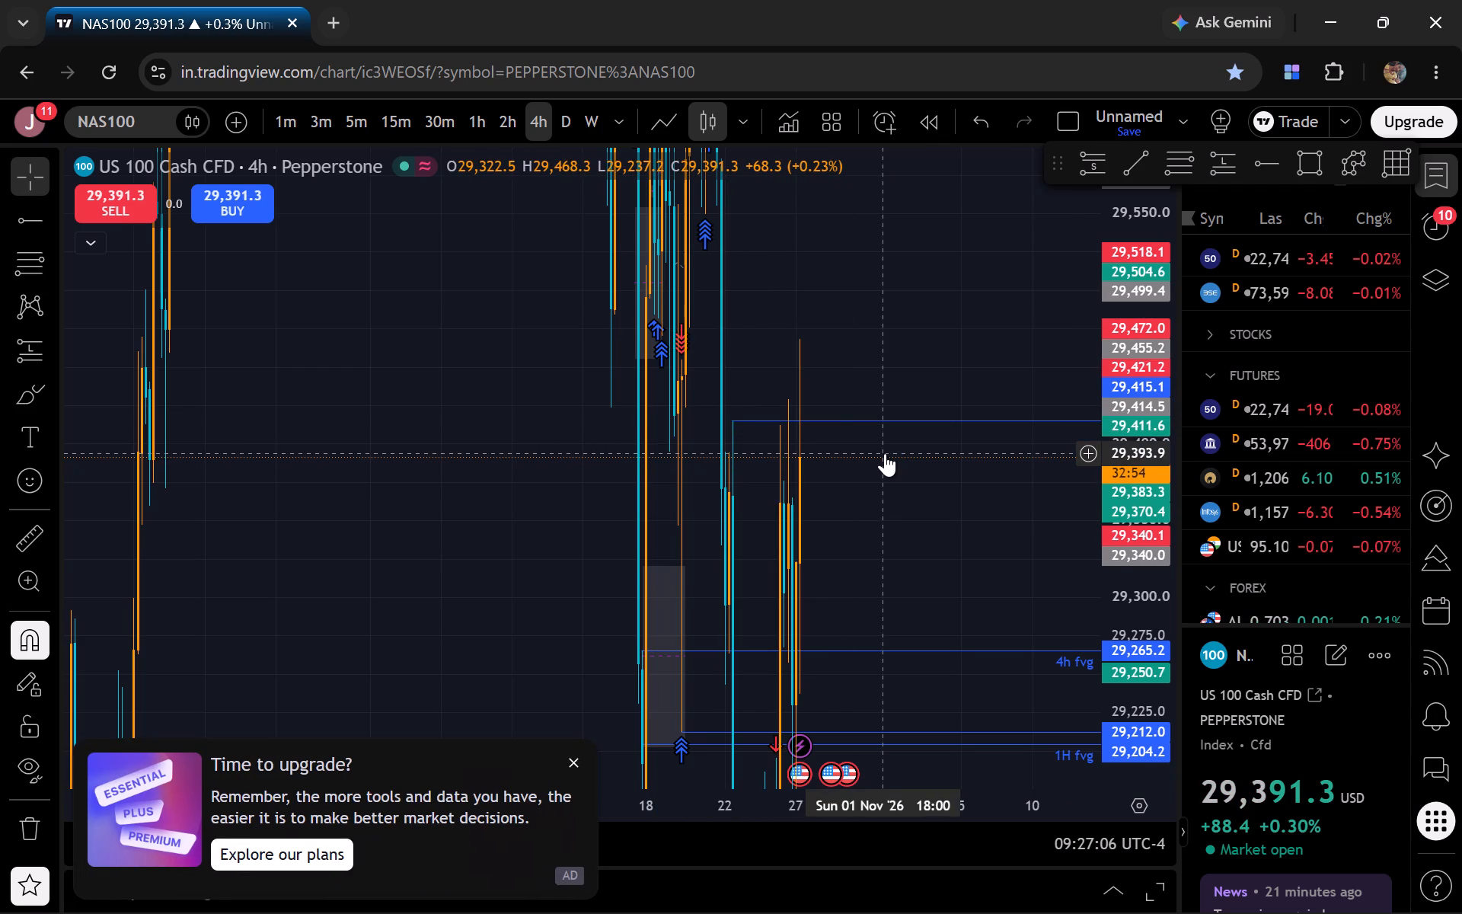
left_click(885, 453)
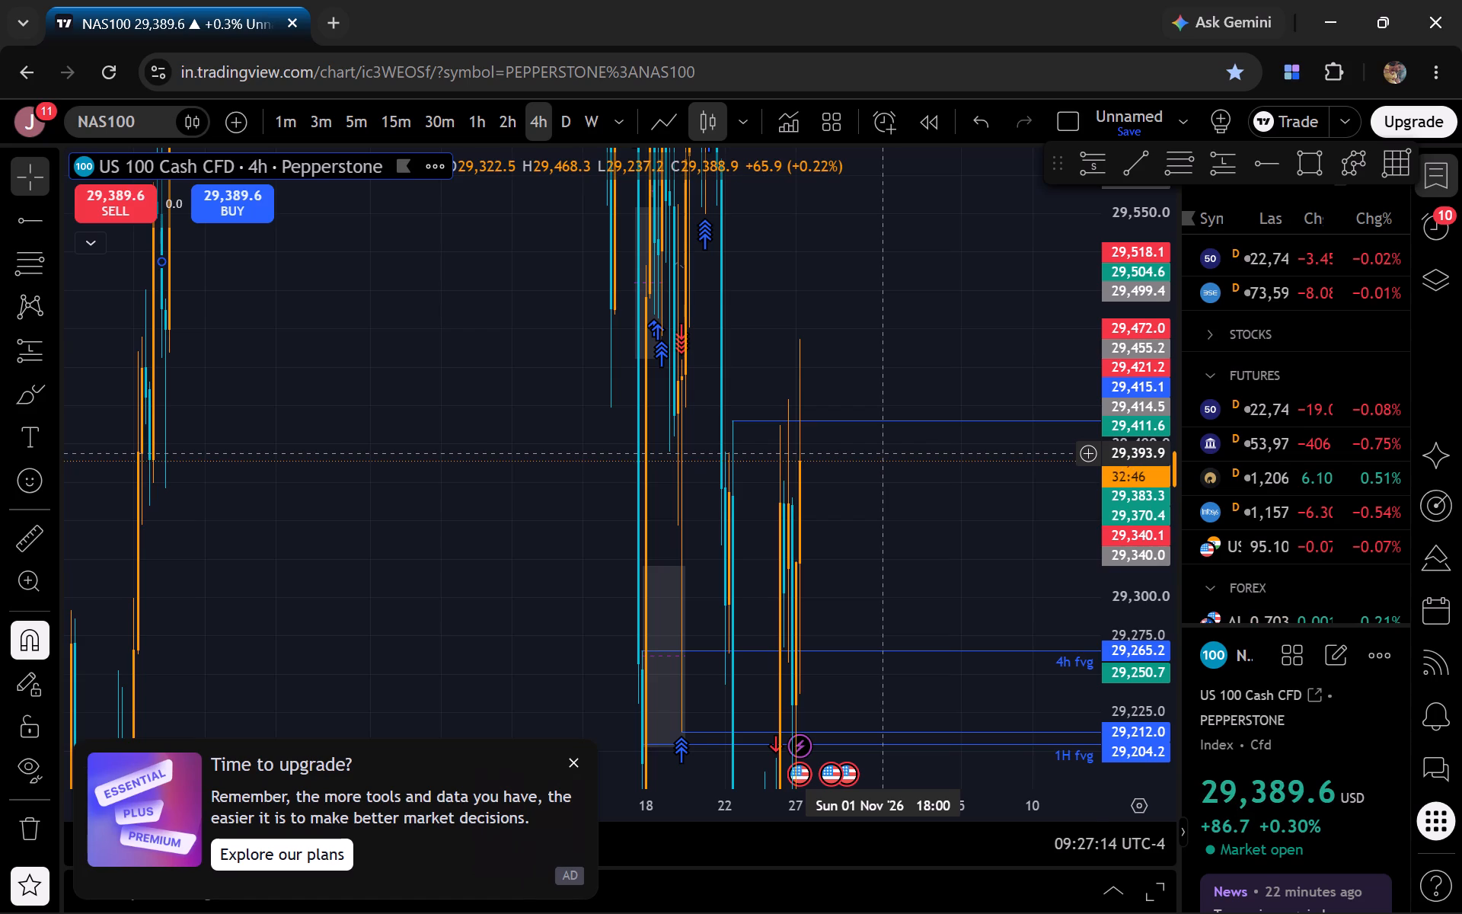
left_click(573, 752)
left_click(496, 481)
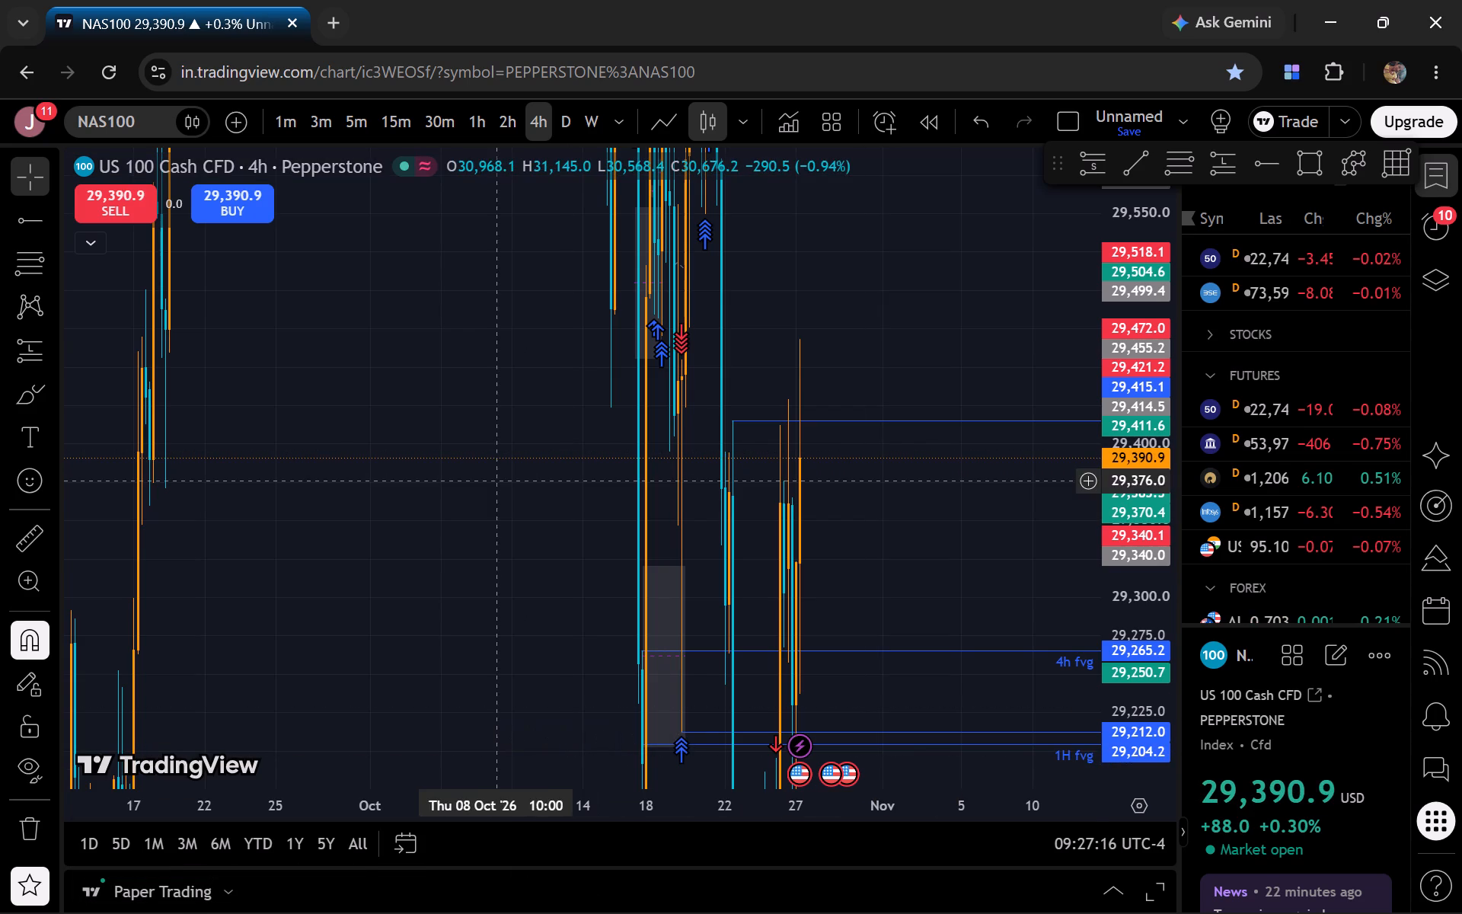
On the 1-hour chart, draw a horizontal ray at 29,408.7 starting from the candles around the start of 22 October.
left_click(477, 128)
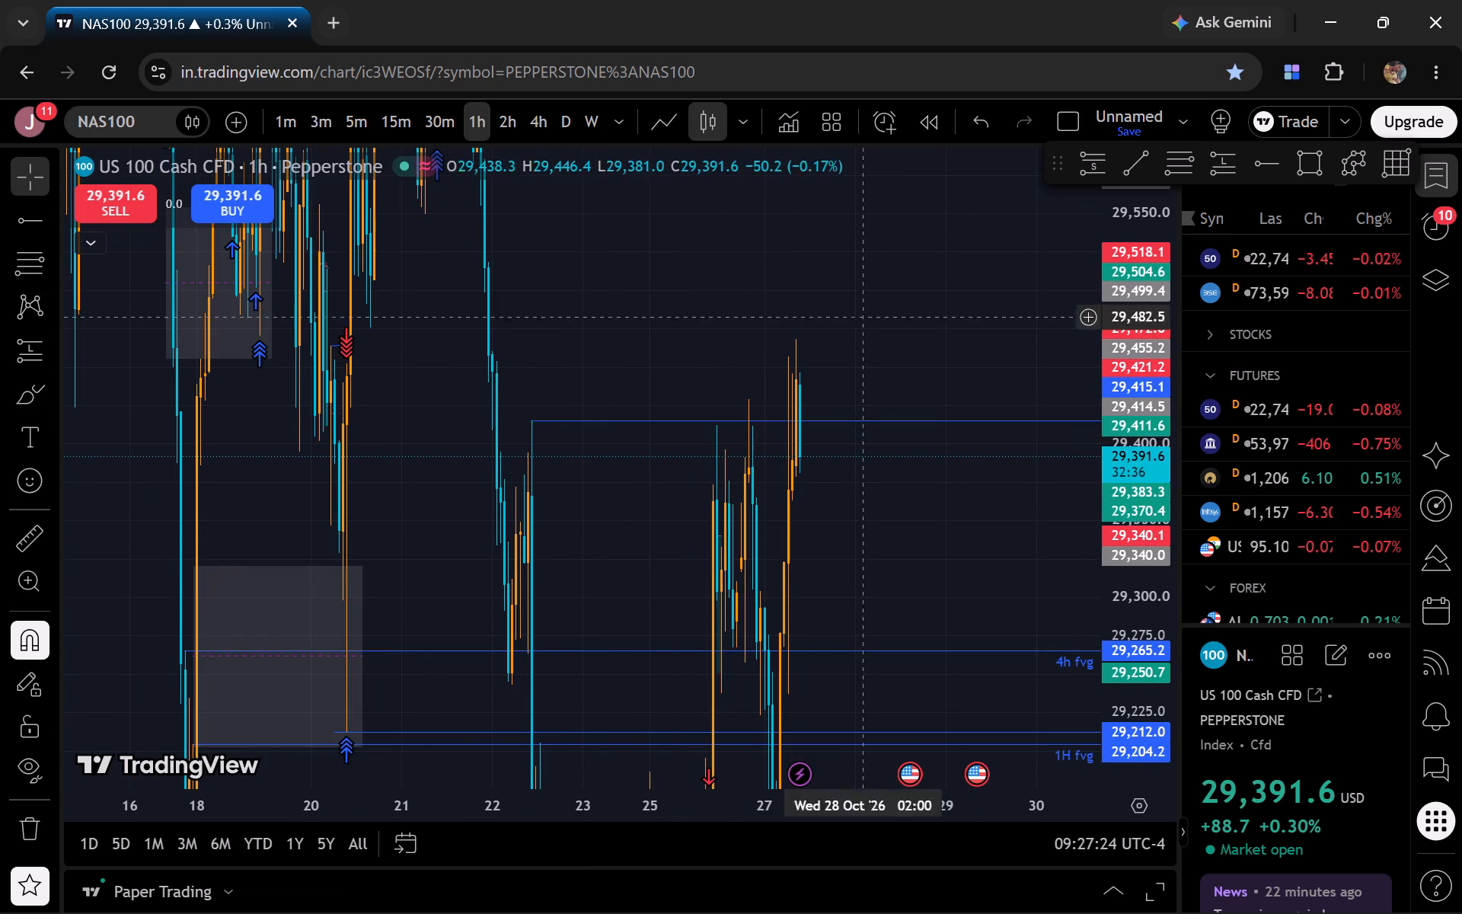
left_click(1262, 173)
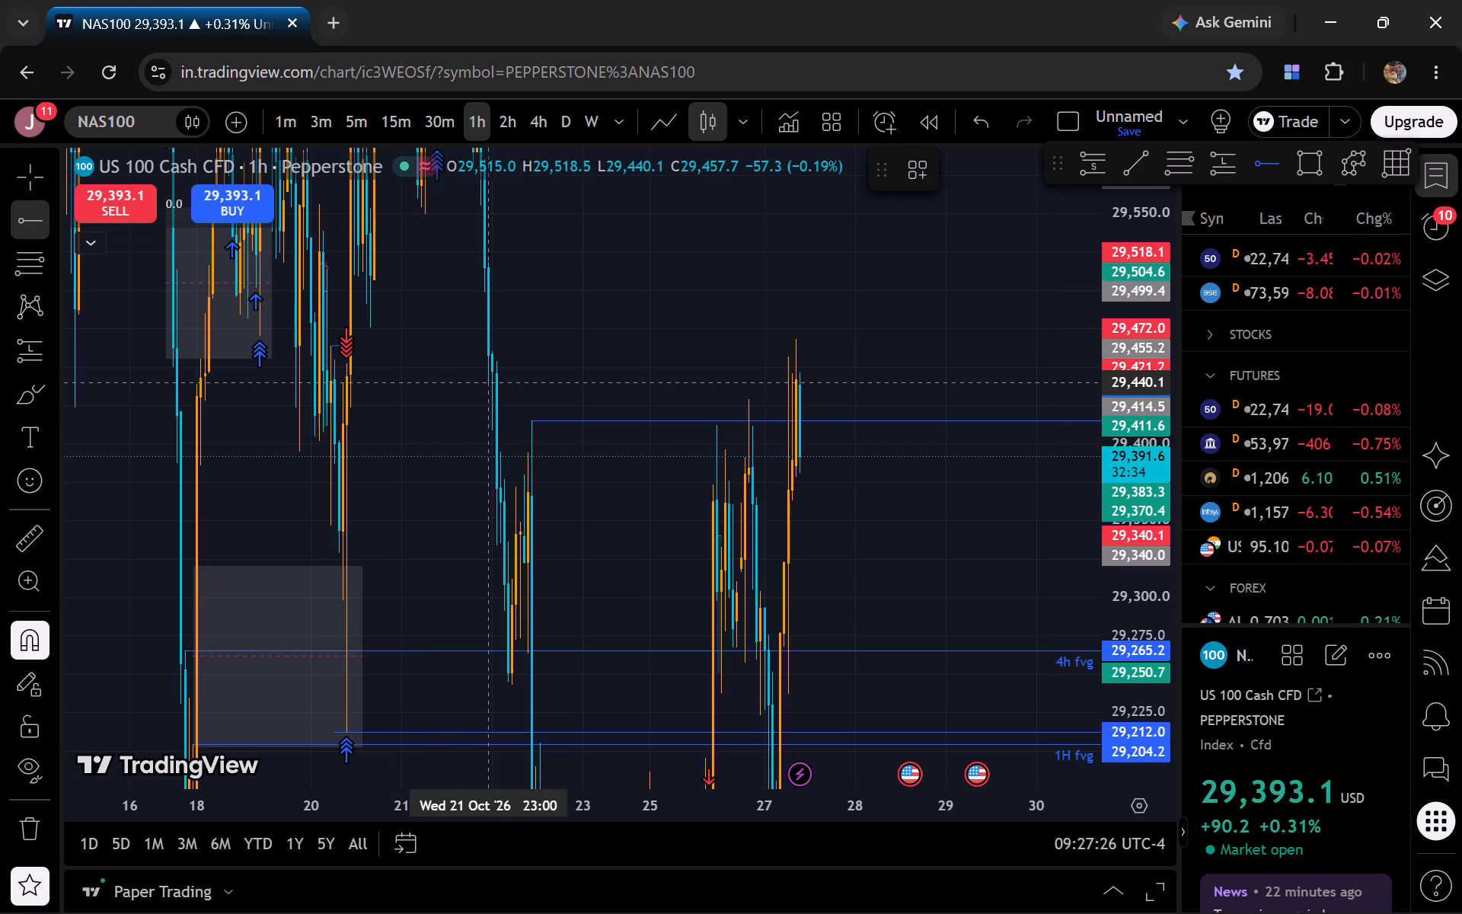
left_click(493, 437)
left_click(662, 344)
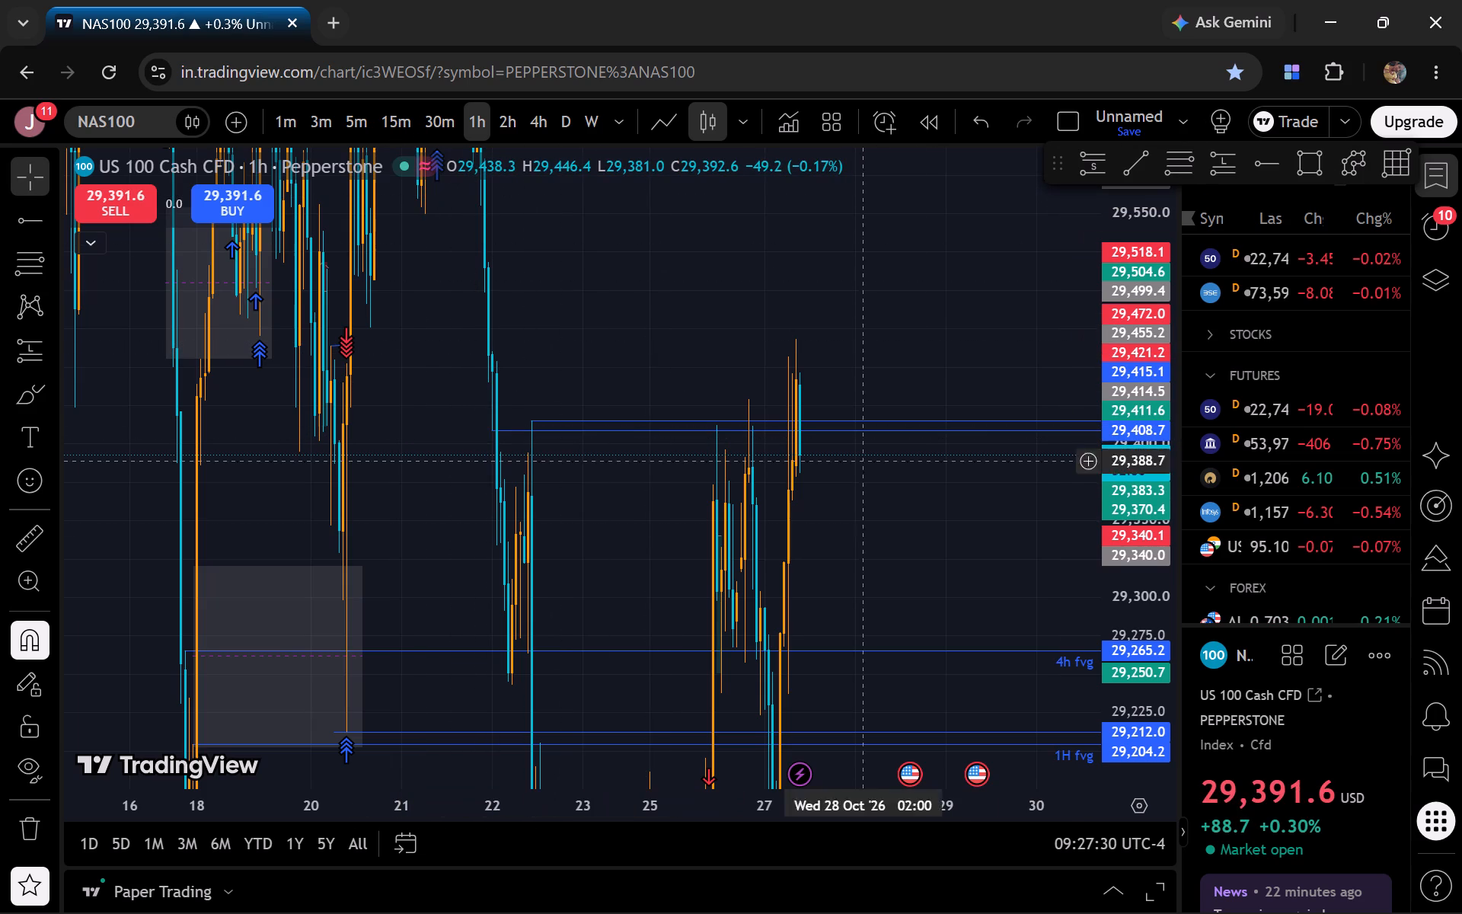
Show the 15-minute chart and examine the recent New York, Asian and London sessions against the marked levels.
left_click(384, 115)
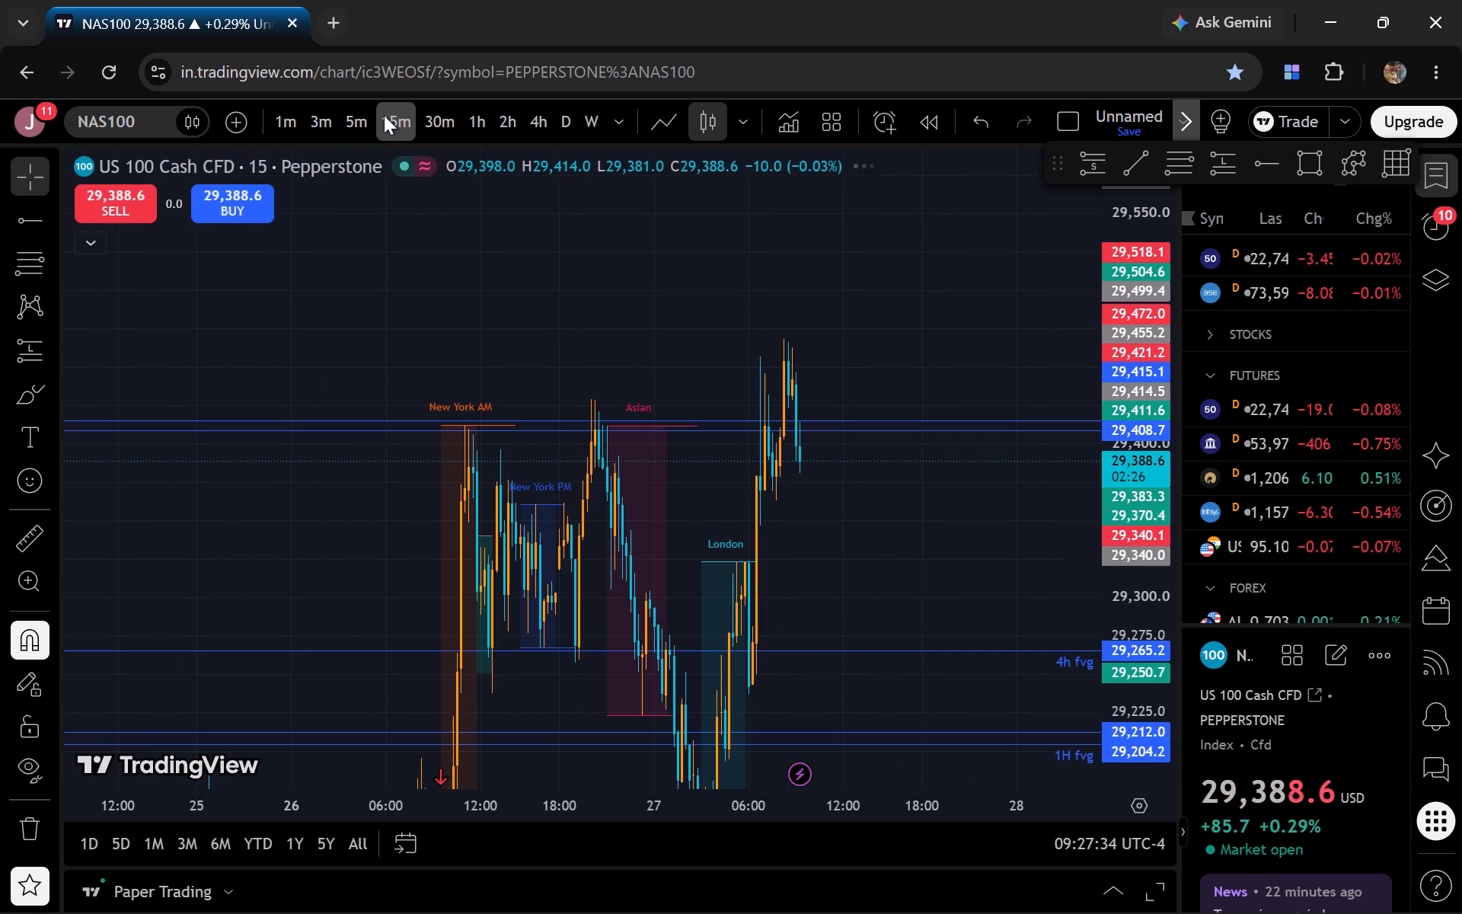
left_click_drag(913, 519, 935, 295)
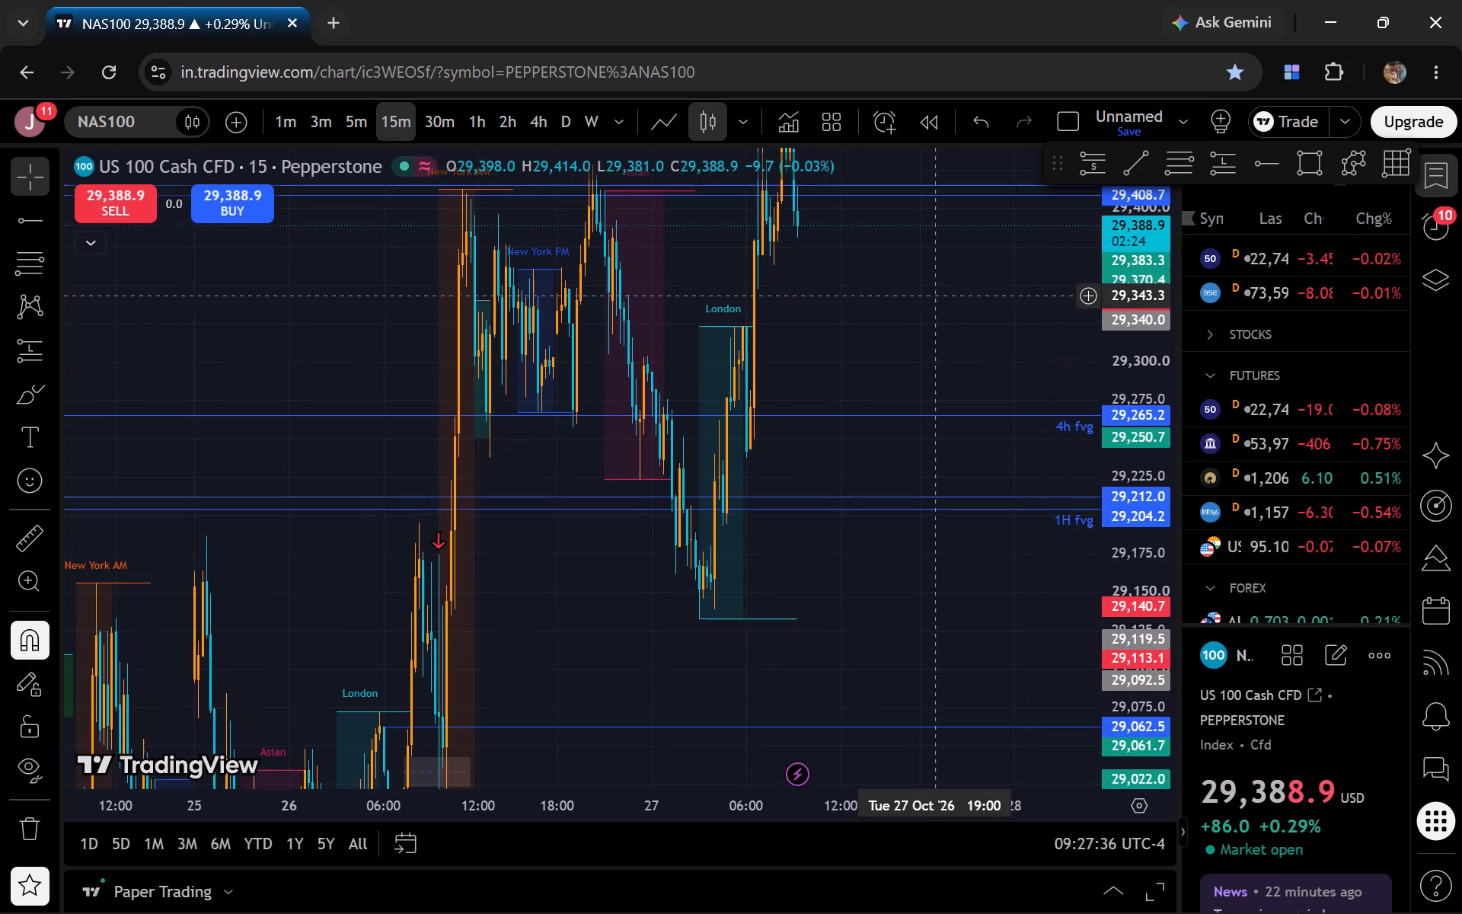
left_click_drag(935, 295, 869, 395)
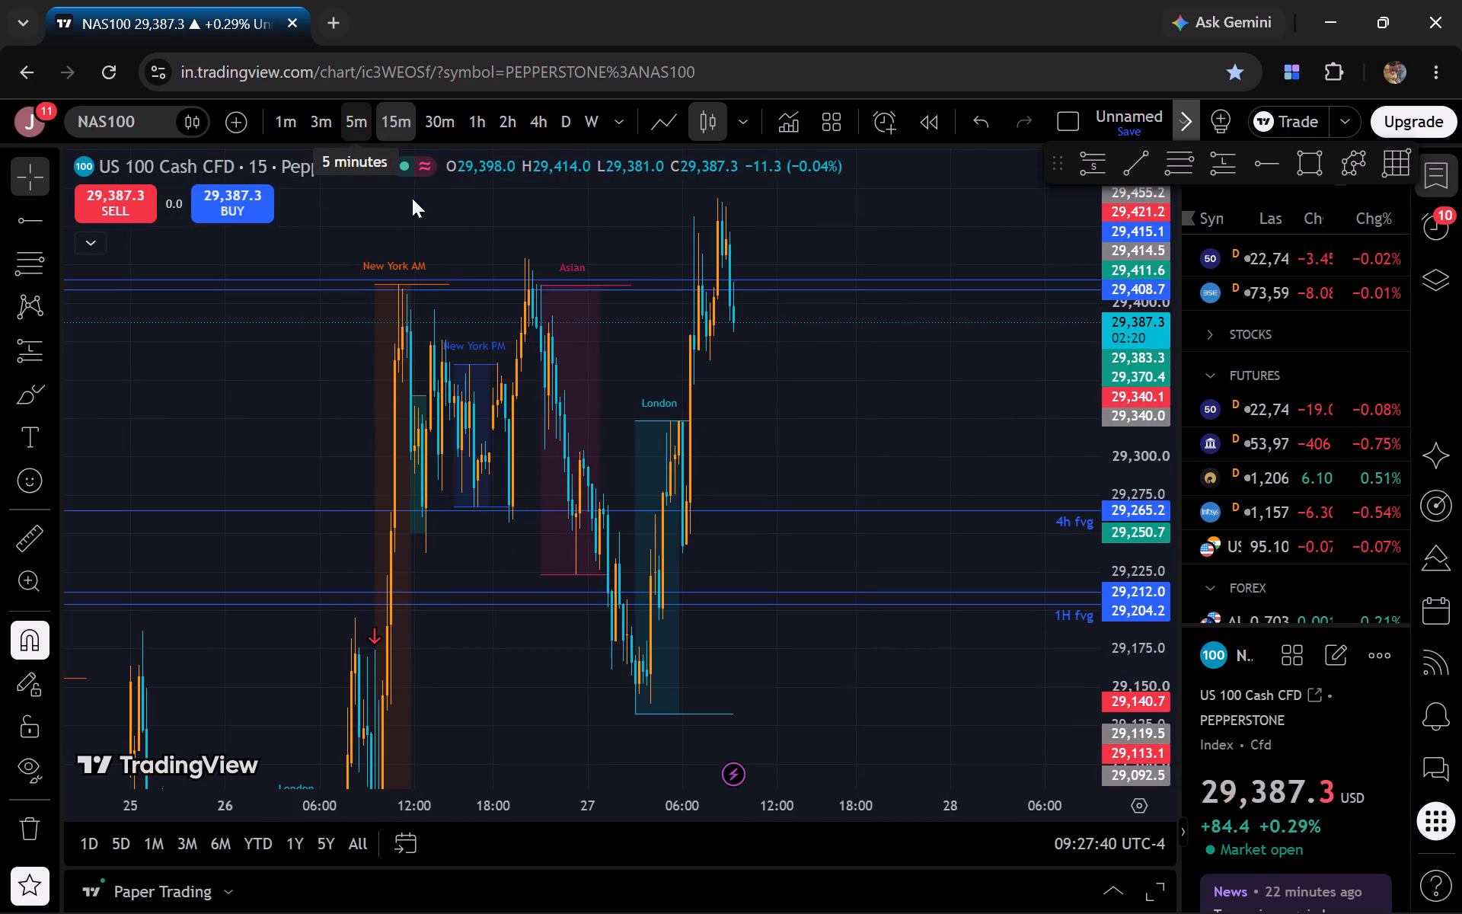
left_click(818, 353)
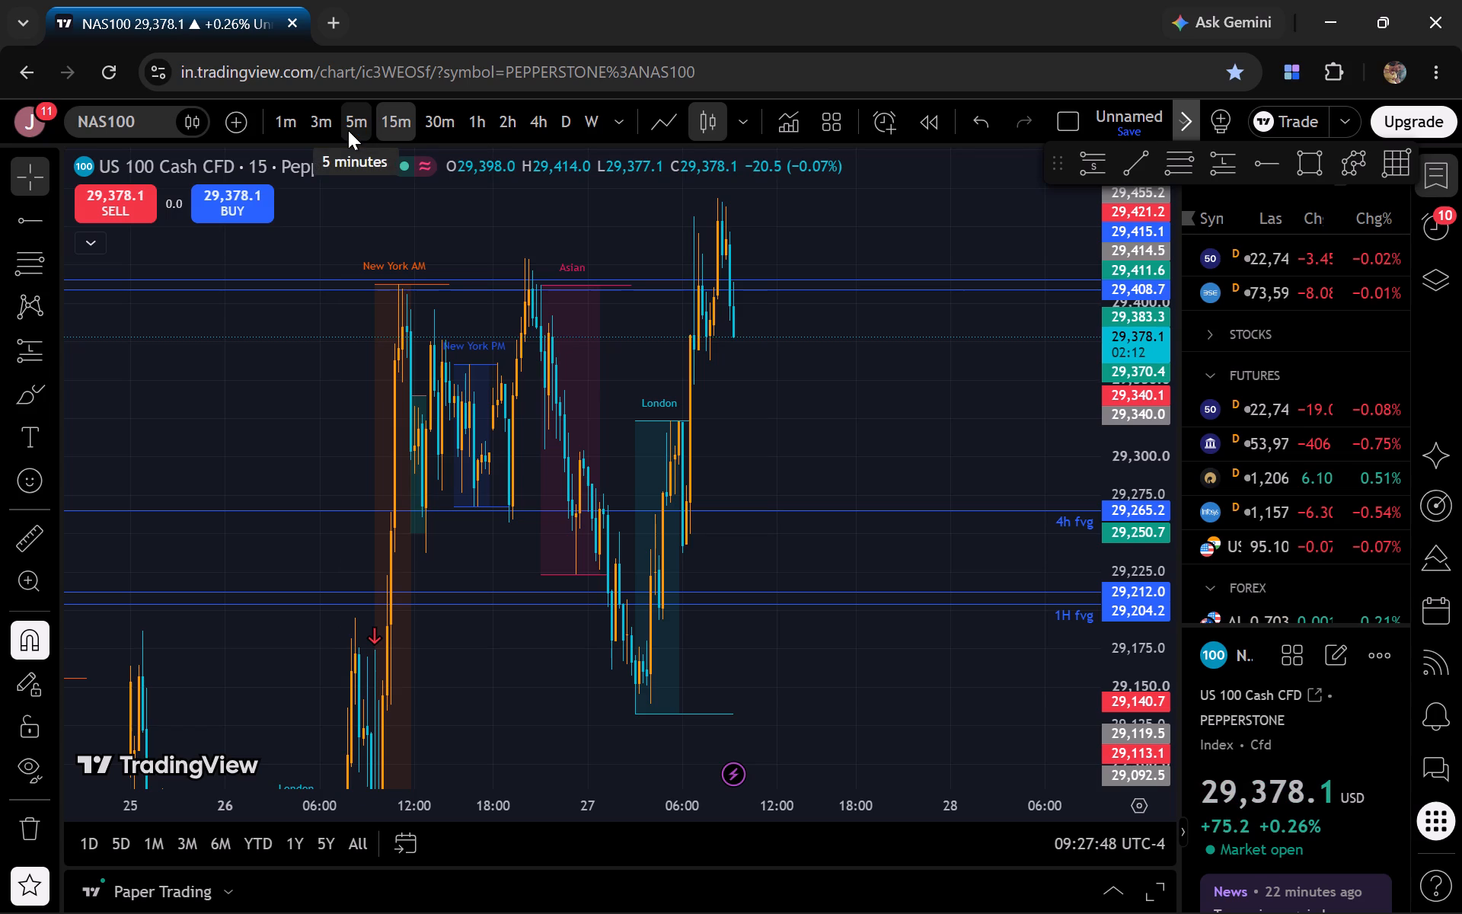
Show the 5-minute chart and examine the latest candles after the London session at an enlarged price scale.
left_click(348, 130)
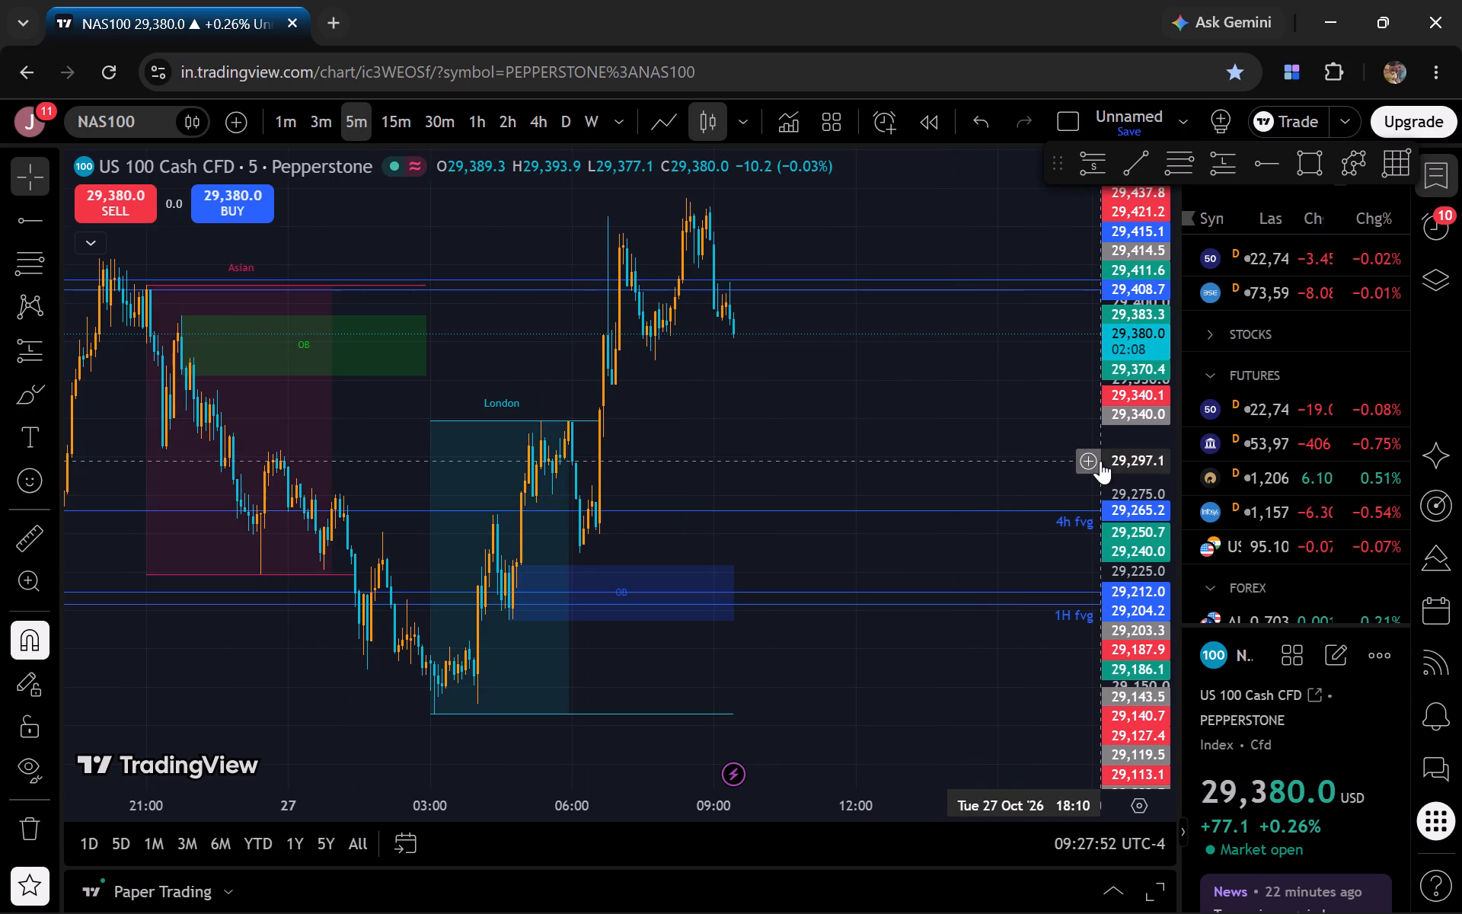
left_click_drag(1129, 478, 1114, 175)
left_click_drag(868, 218, 747, 582)
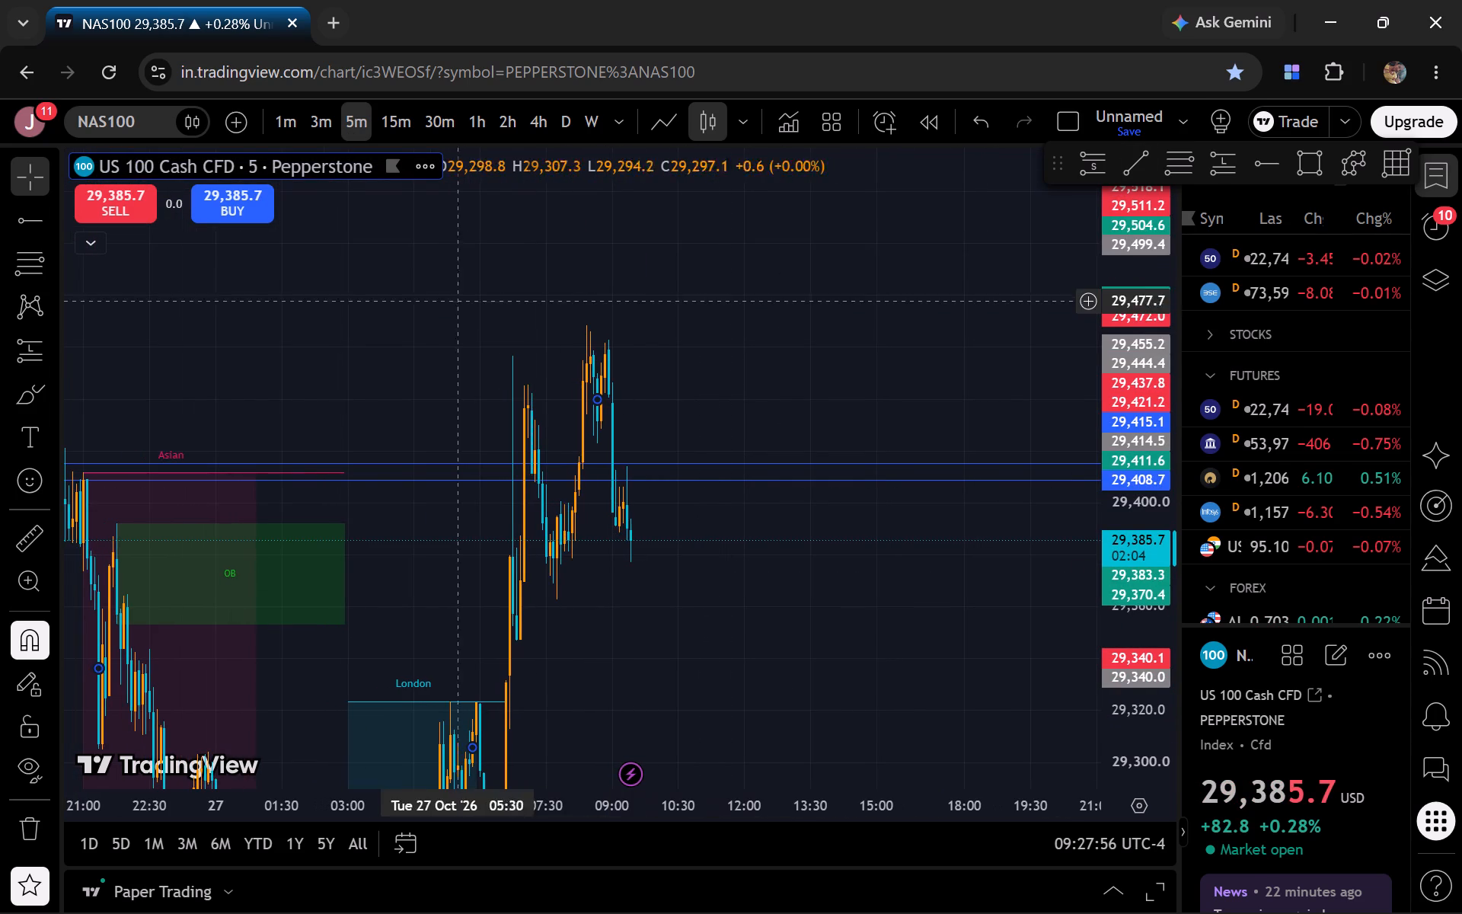
Switch the chart to the 3-minute timeframe.
left_click(322, 122)
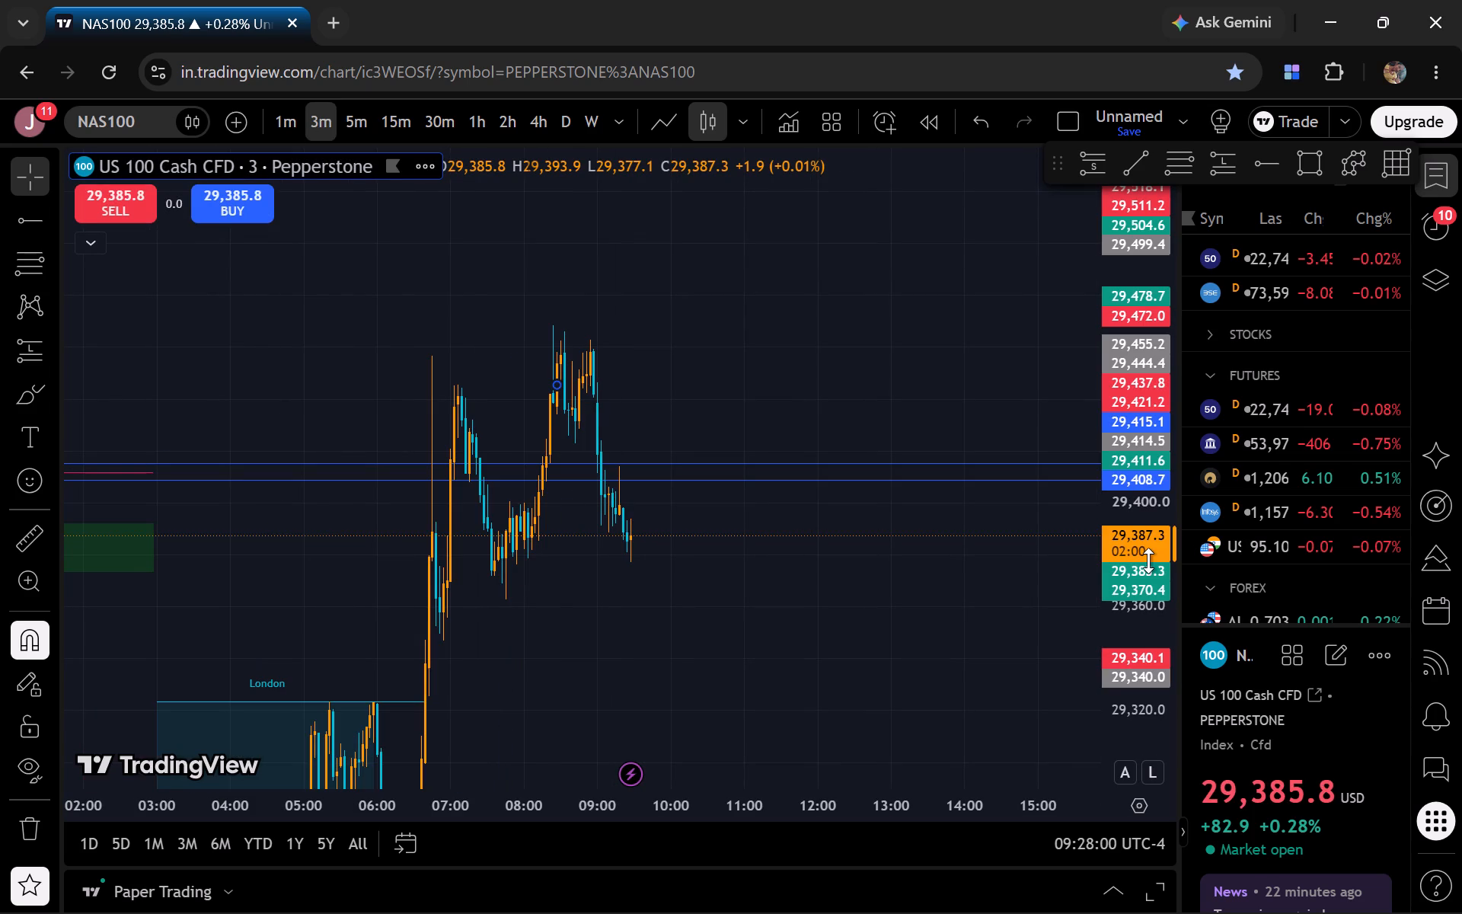
On the 3-minute chart, draw a nearly horizontal trend line from the 07:36 candle low, about 29,374, forward to about 11:15.
left_click_drag(1148, 561, 1166, 305)
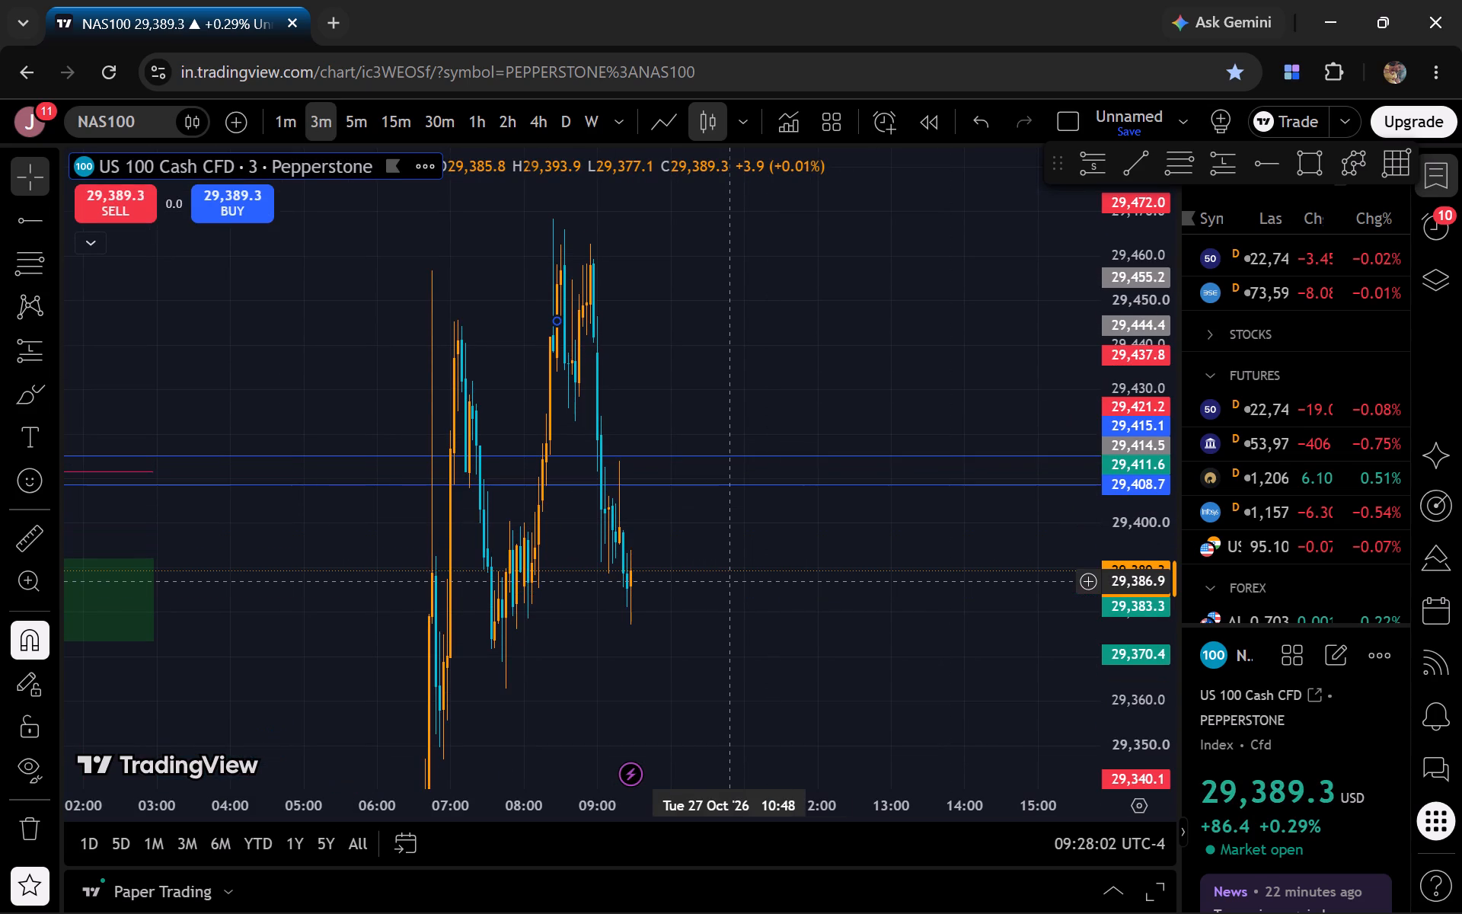
left_click(1128, 166)
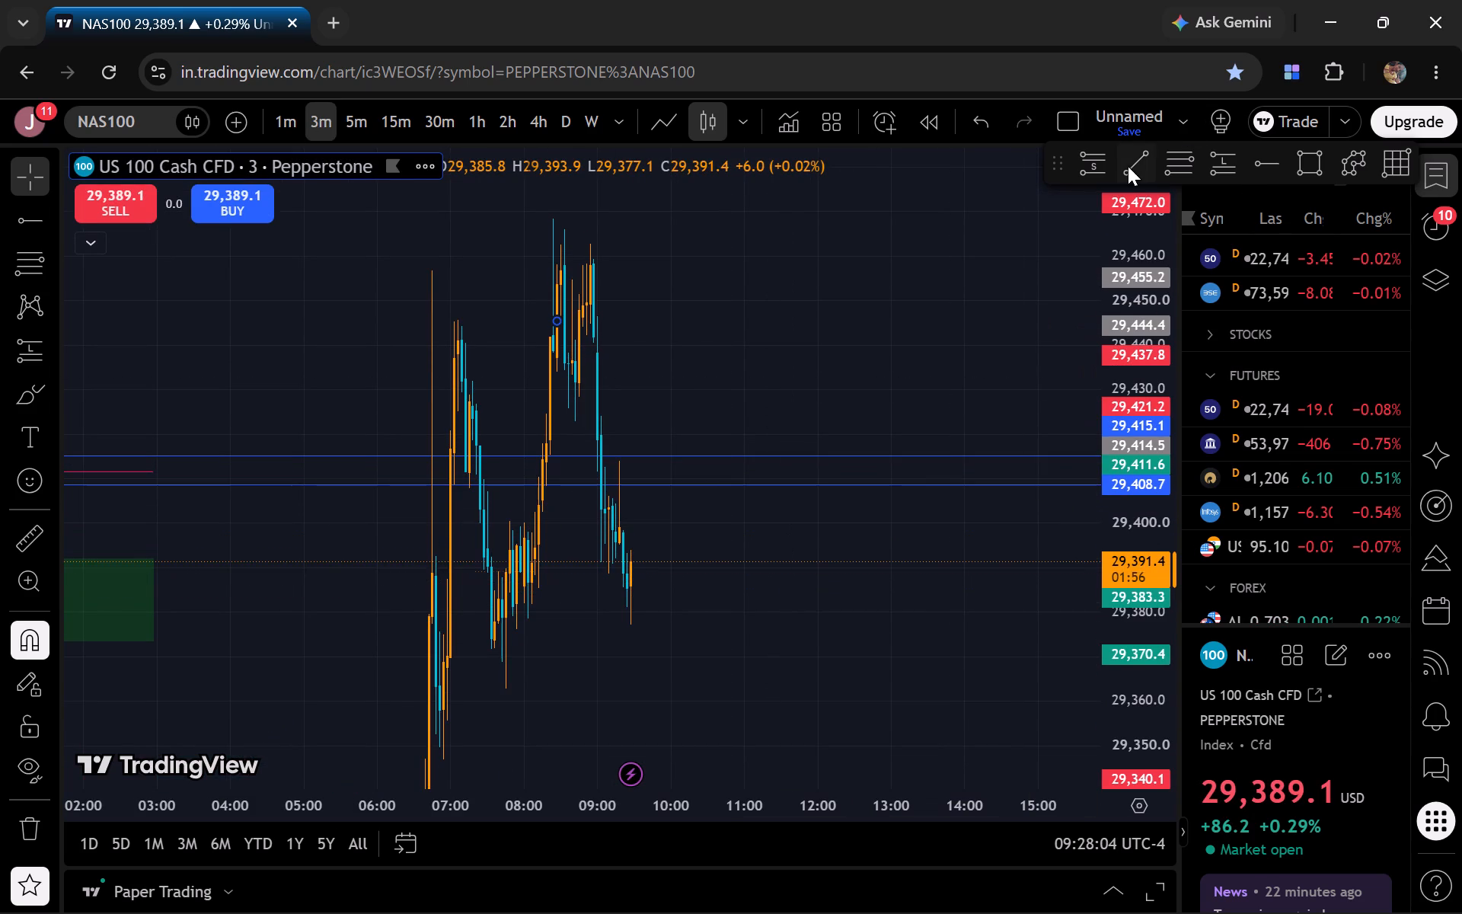
left_click(494, 635)
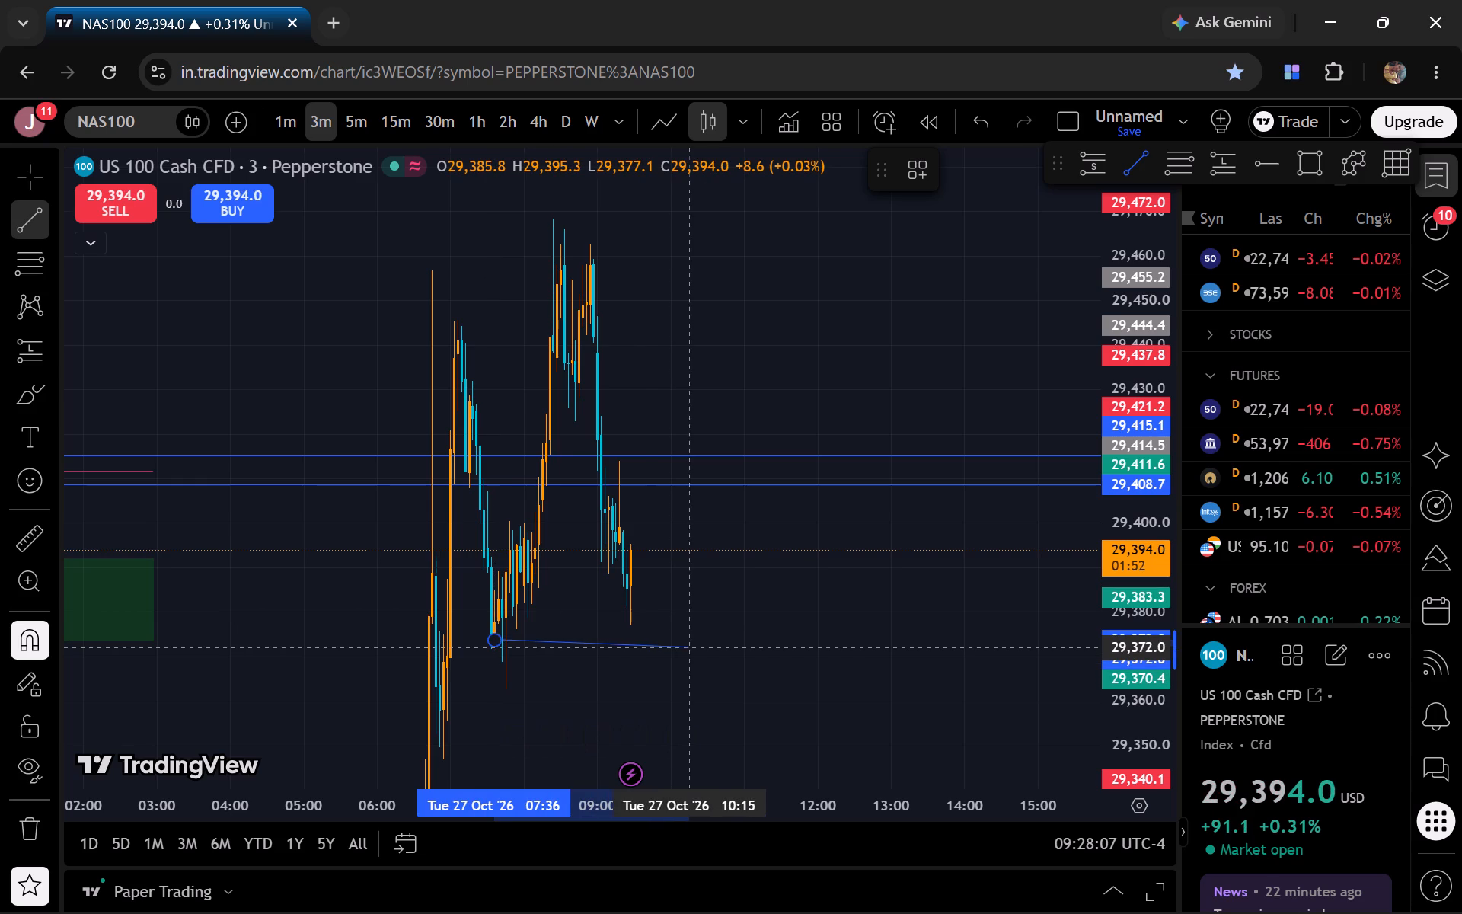
left_click(761, 638)
left_click(669, 340)
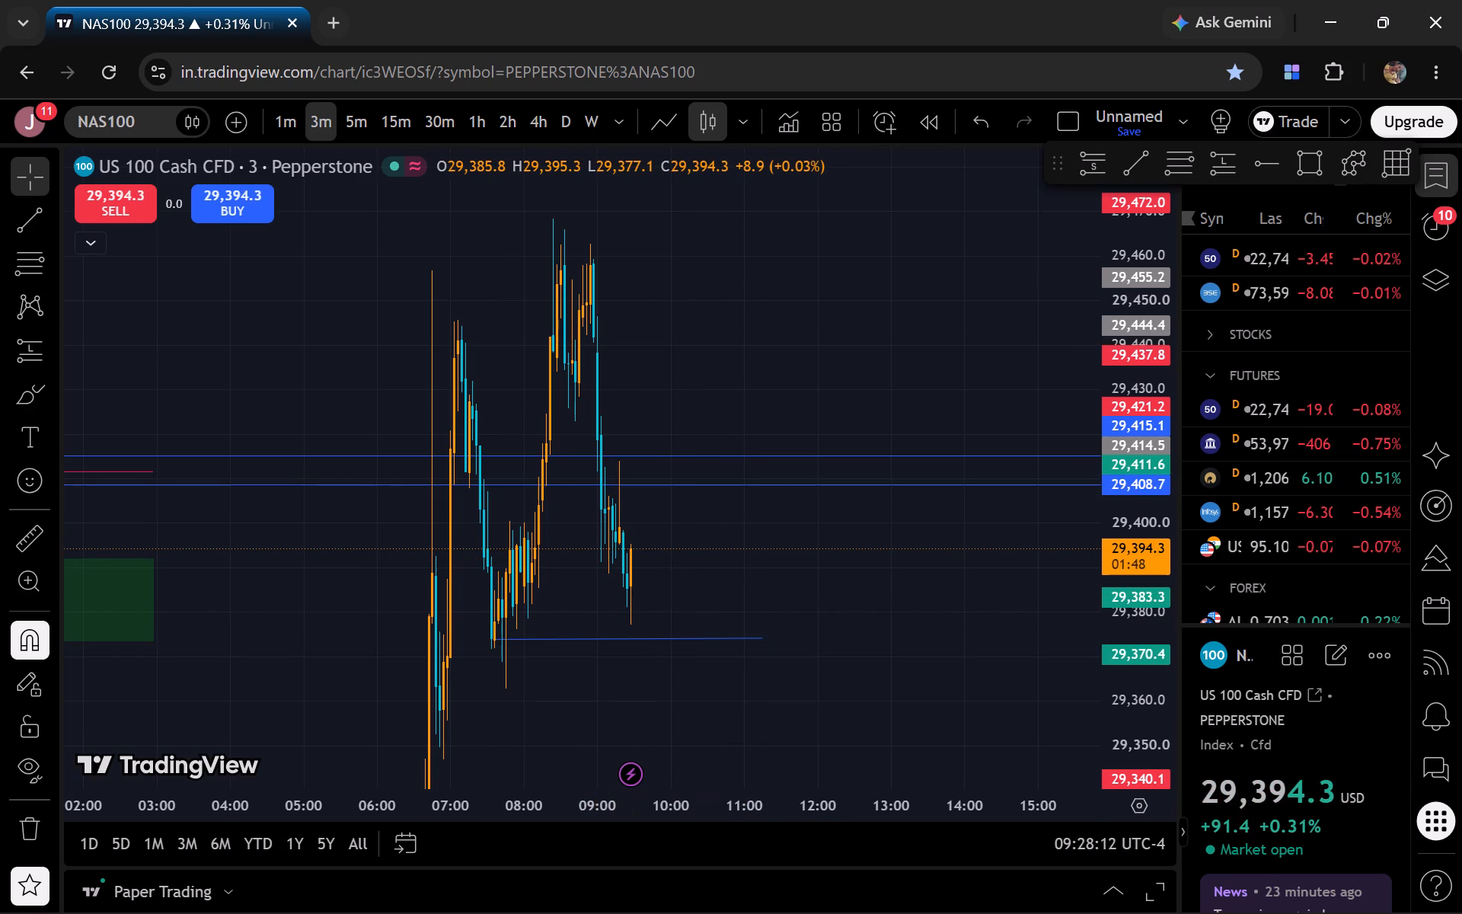
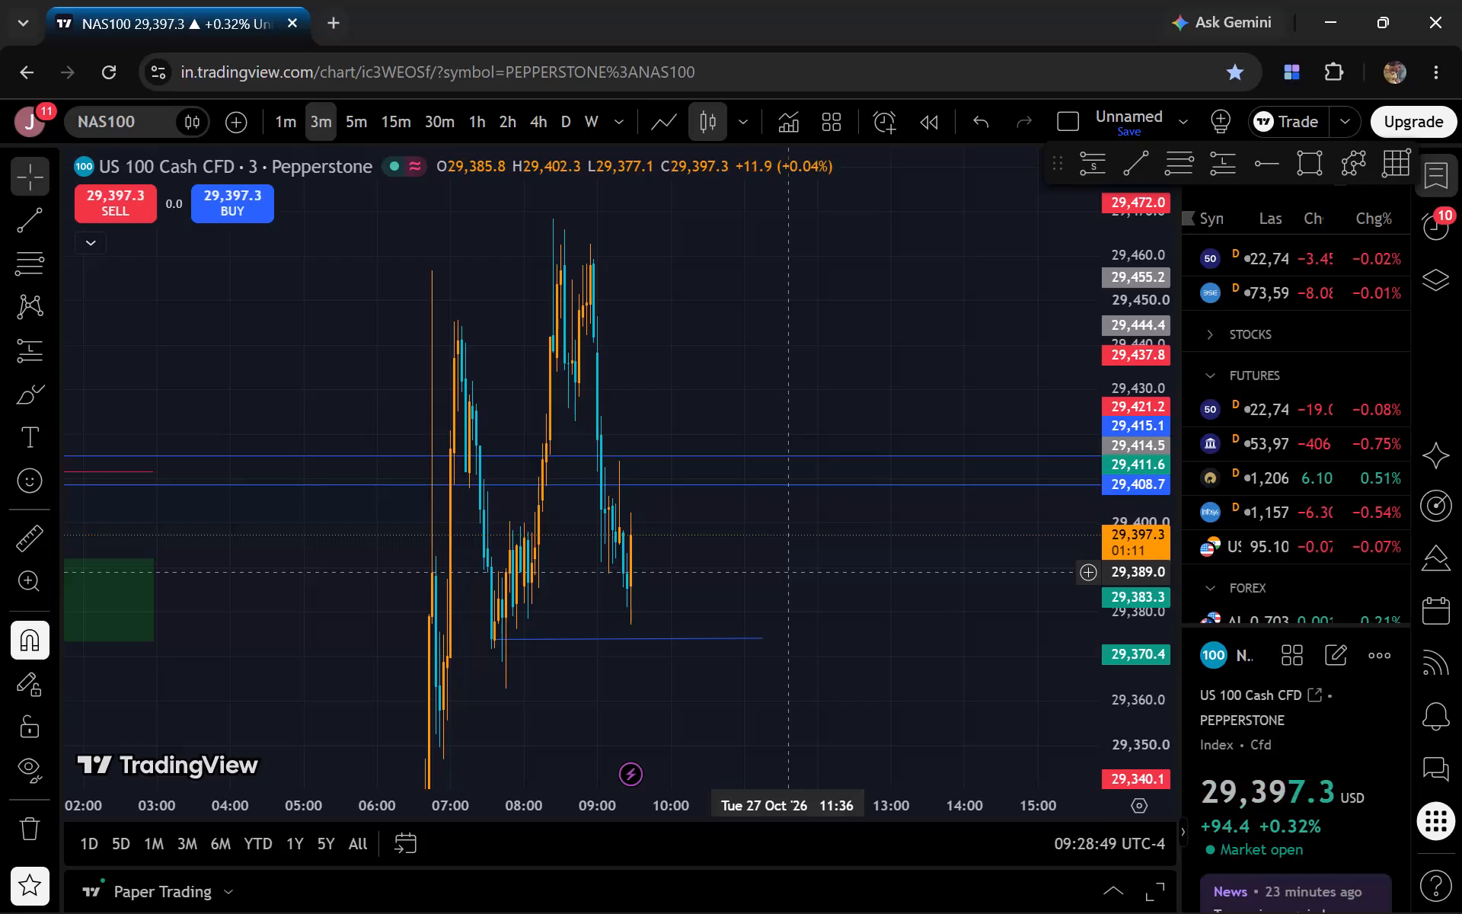
Show the 1-minute chart and examine the latest candles around 09:30 at an enlarged price scale.
left_click(787, 572)
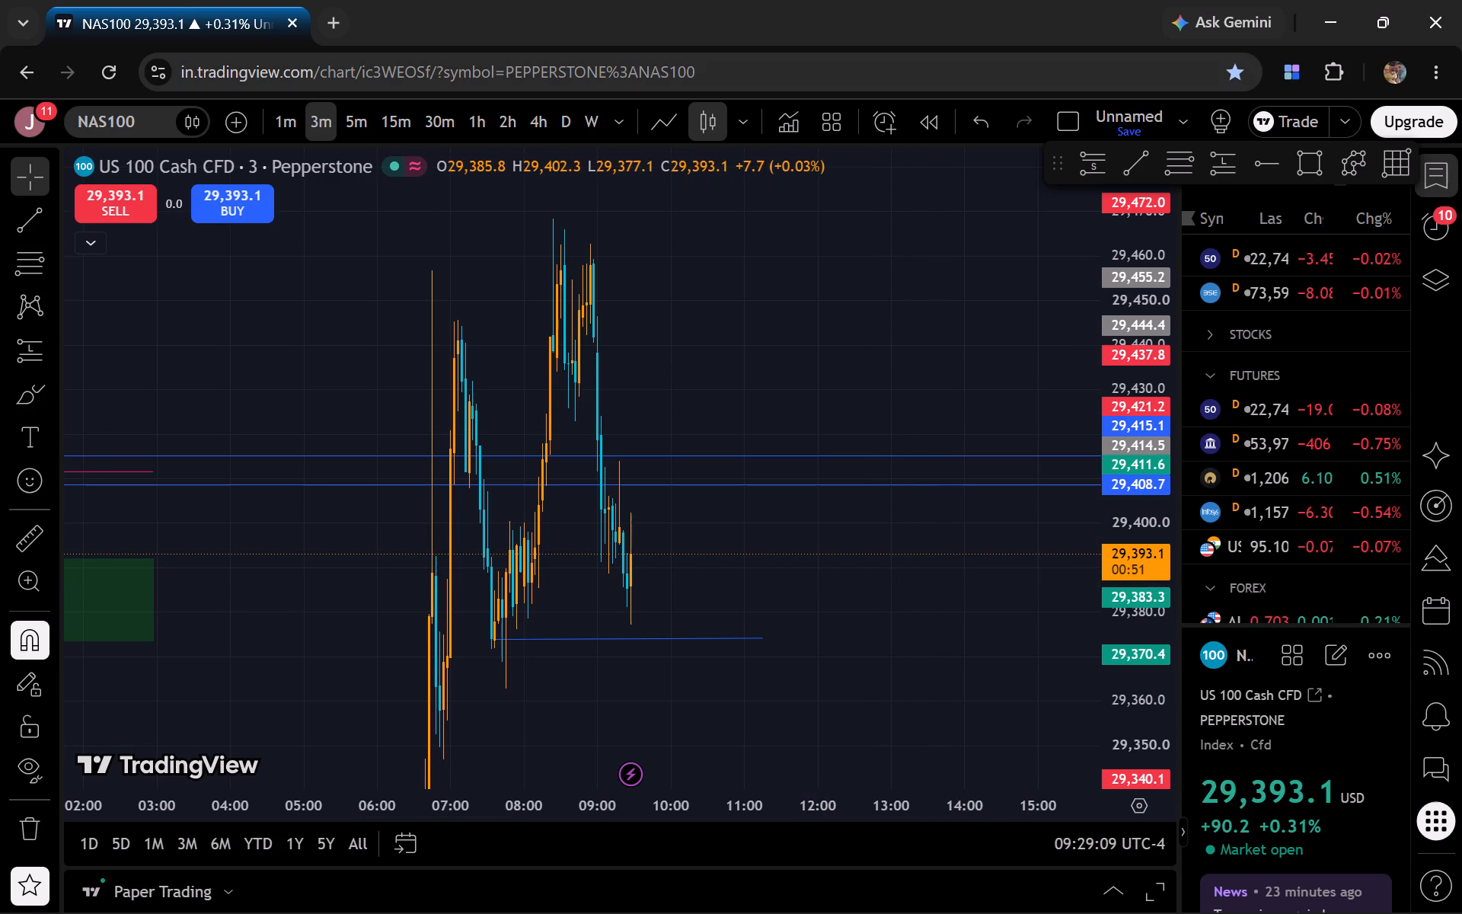
left_click(289, 116)
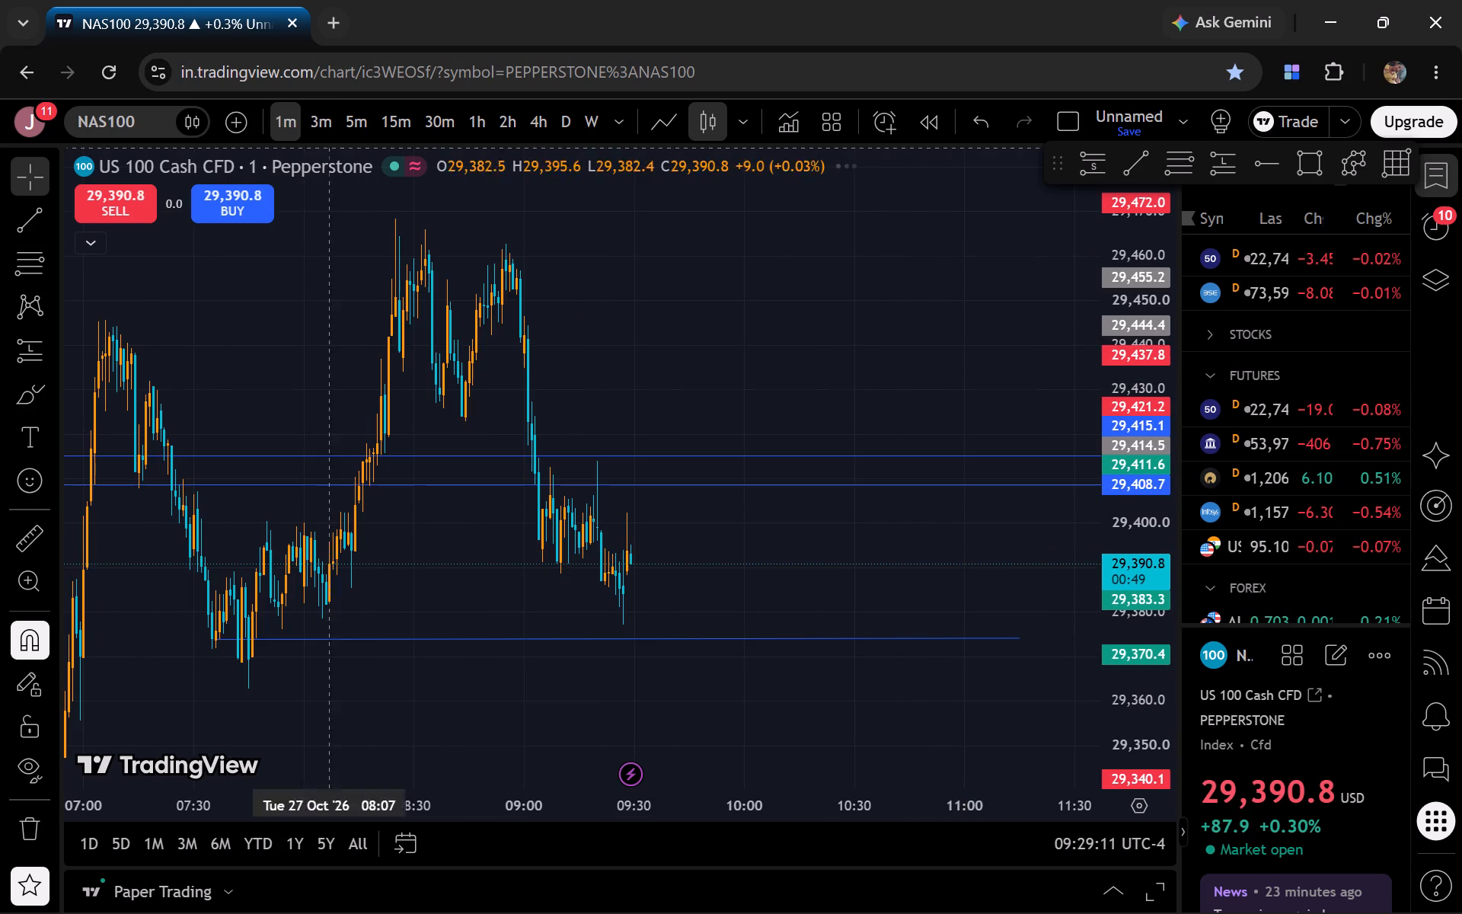
left_click_drag(780, 564, 849, 564)
left_click(1135, 564)
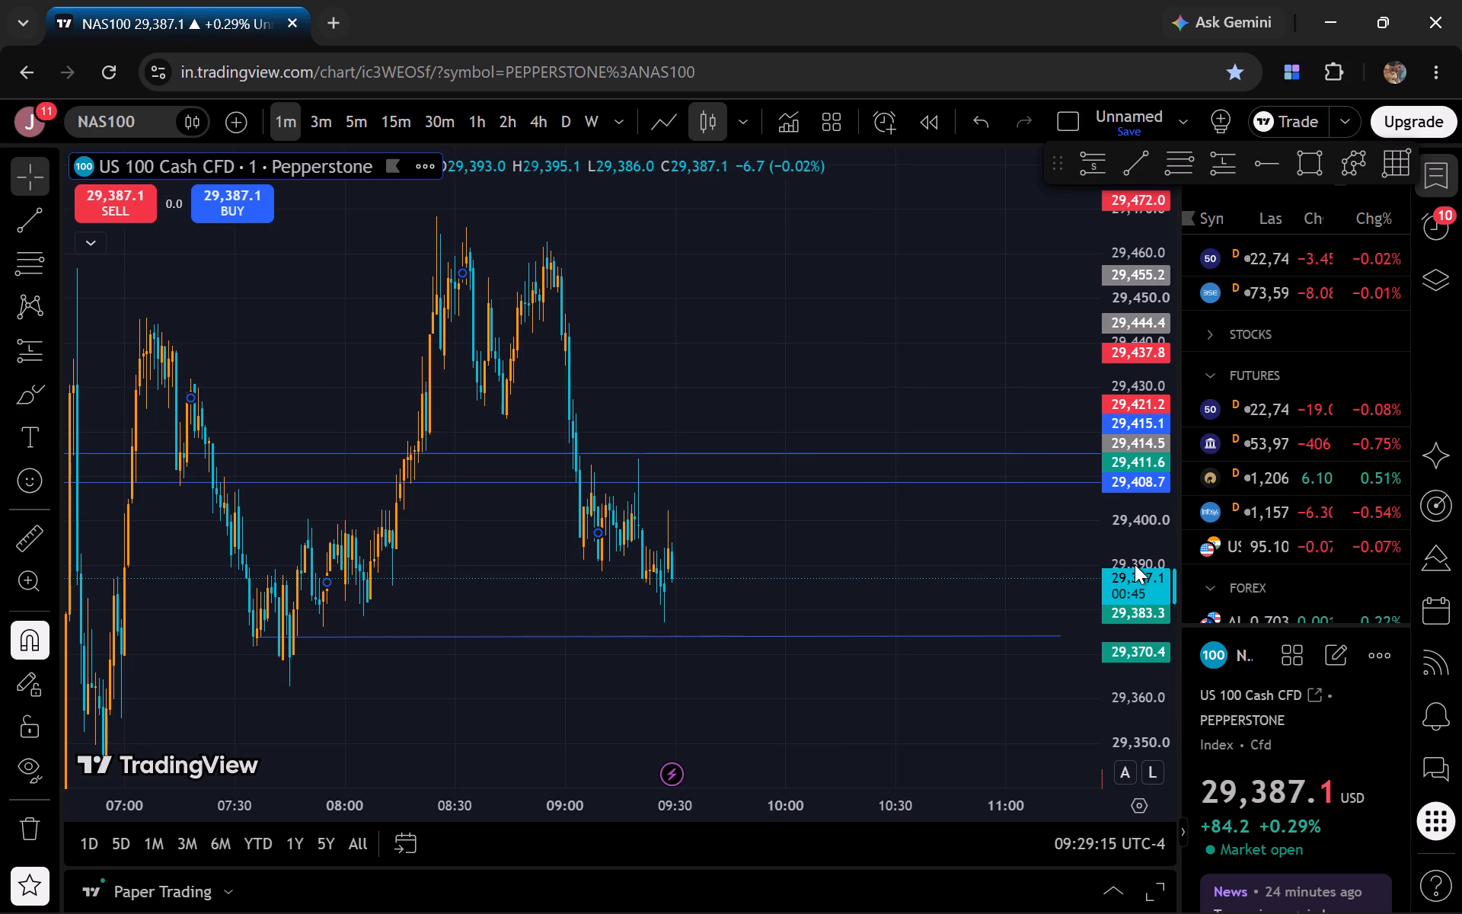
left_click_drag(1135, 564, 1143, 491)
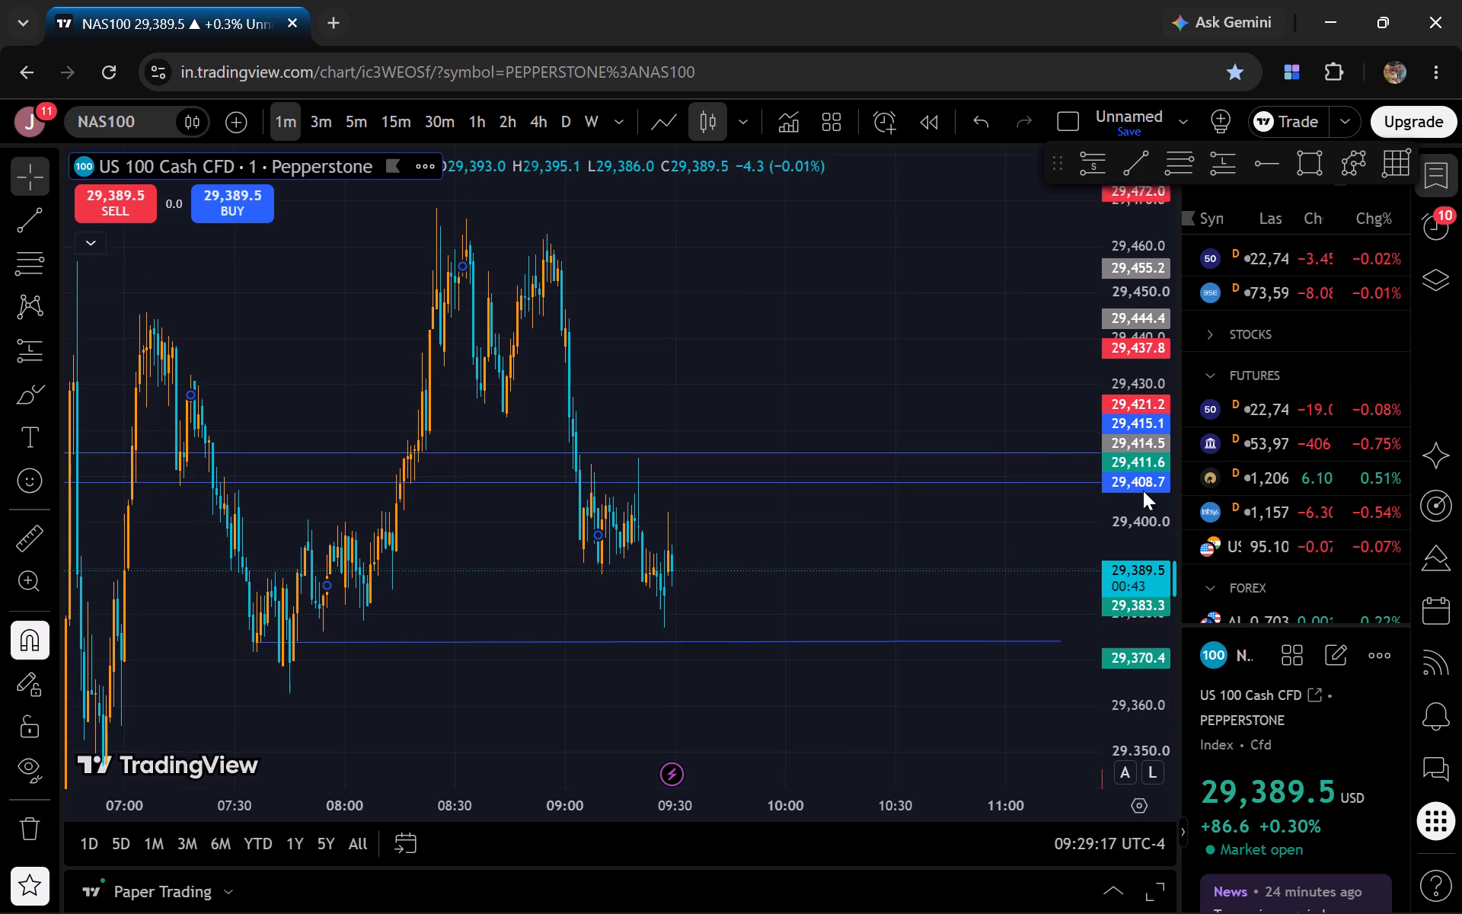
Stretch the 1-minute chart's price scale further to examine the latest candles before 09:30 against the nearby marked levels.
left_click_drag(1143, 491, 1150, 456)
left_click(811, 612)
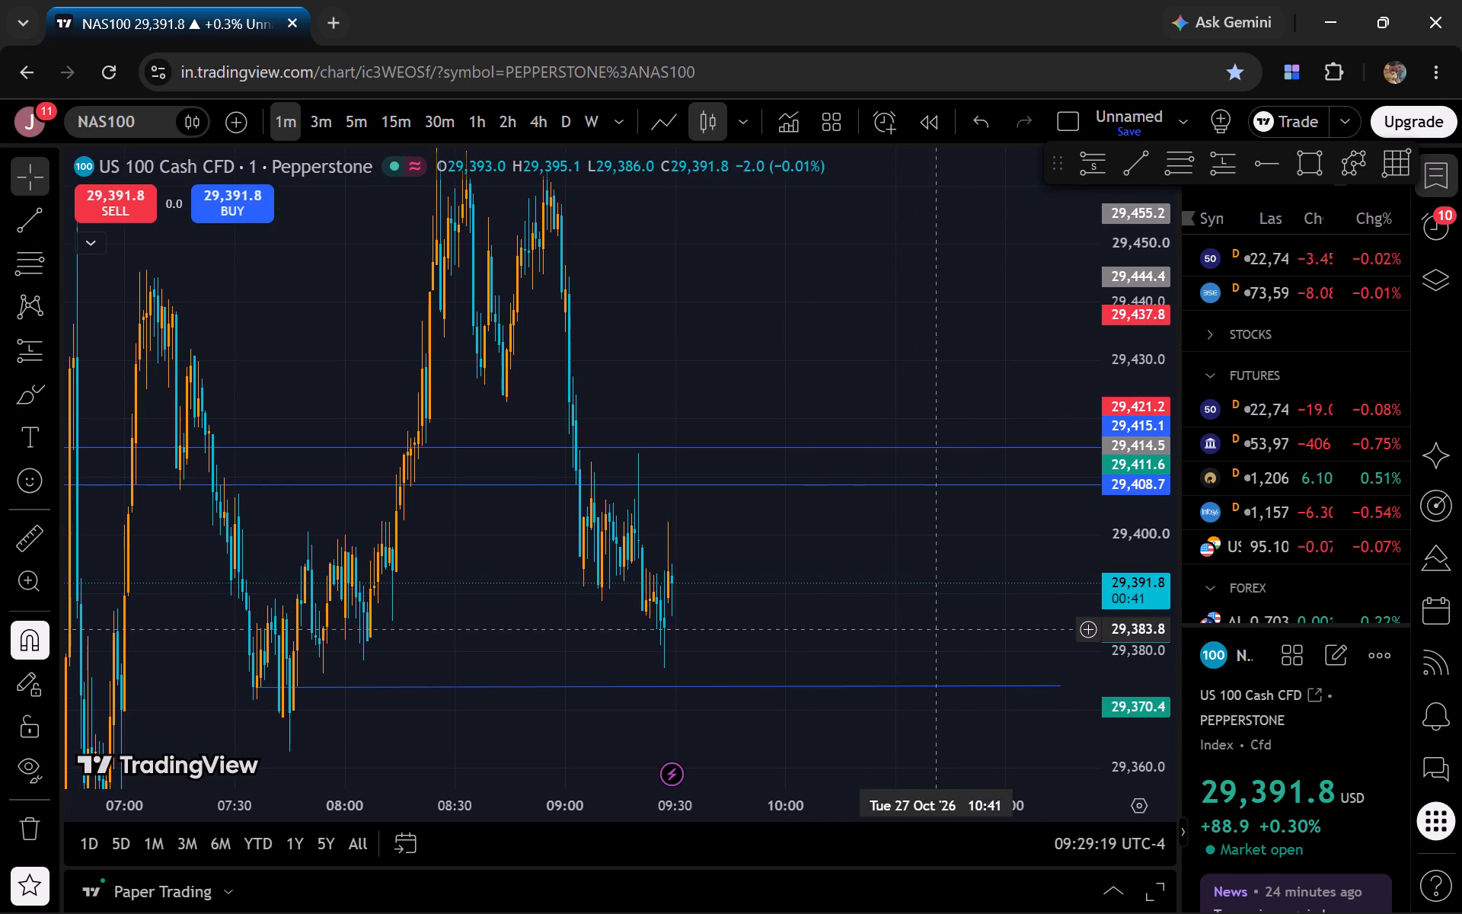
left_click_drag(1107, 611, 1105, 531)
left_click(785, 602)
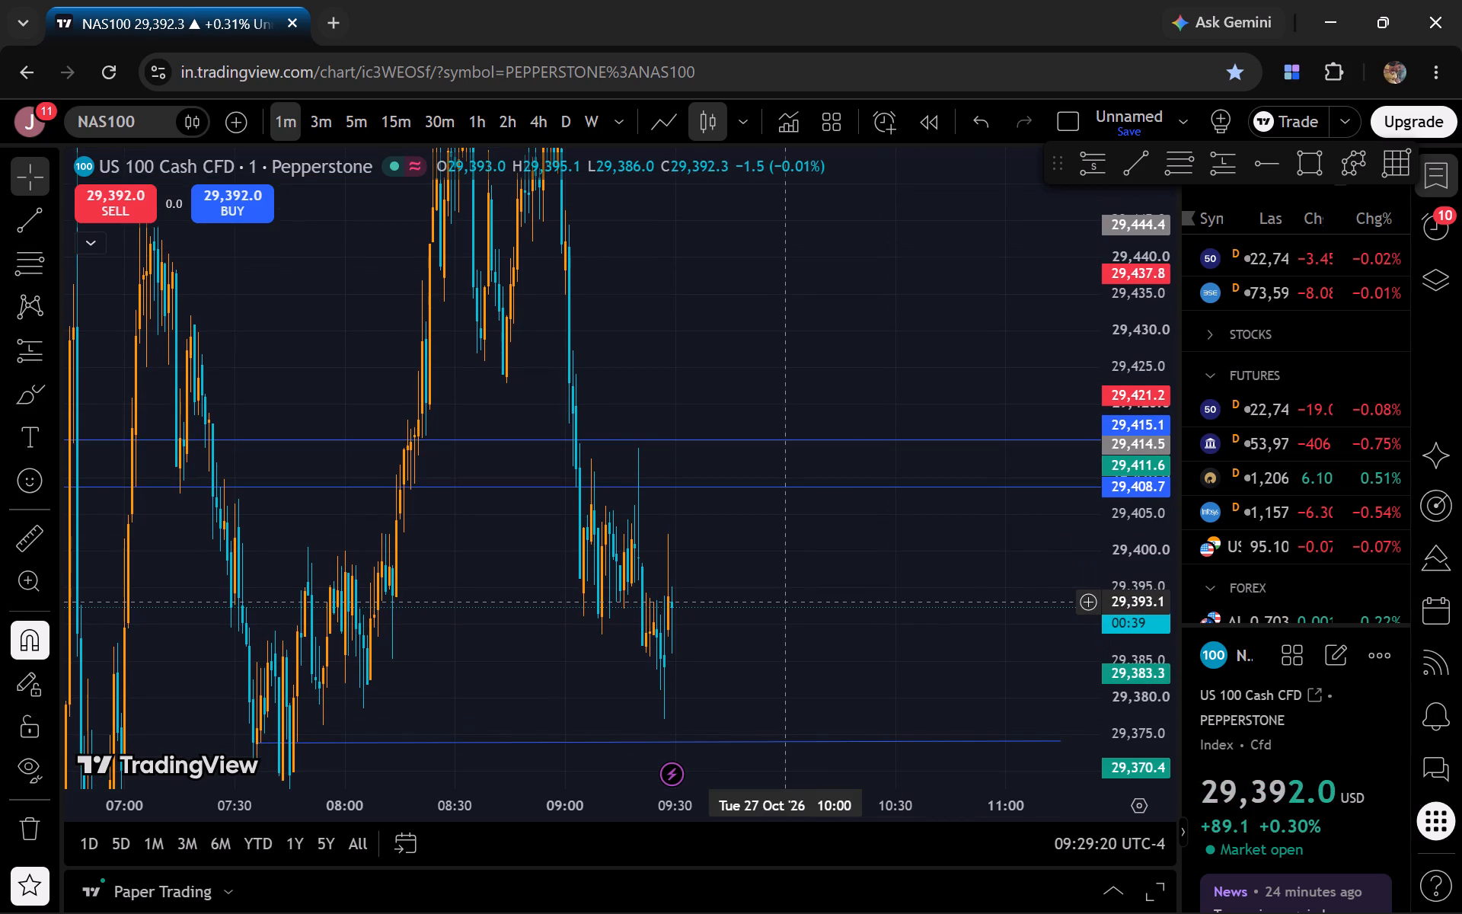
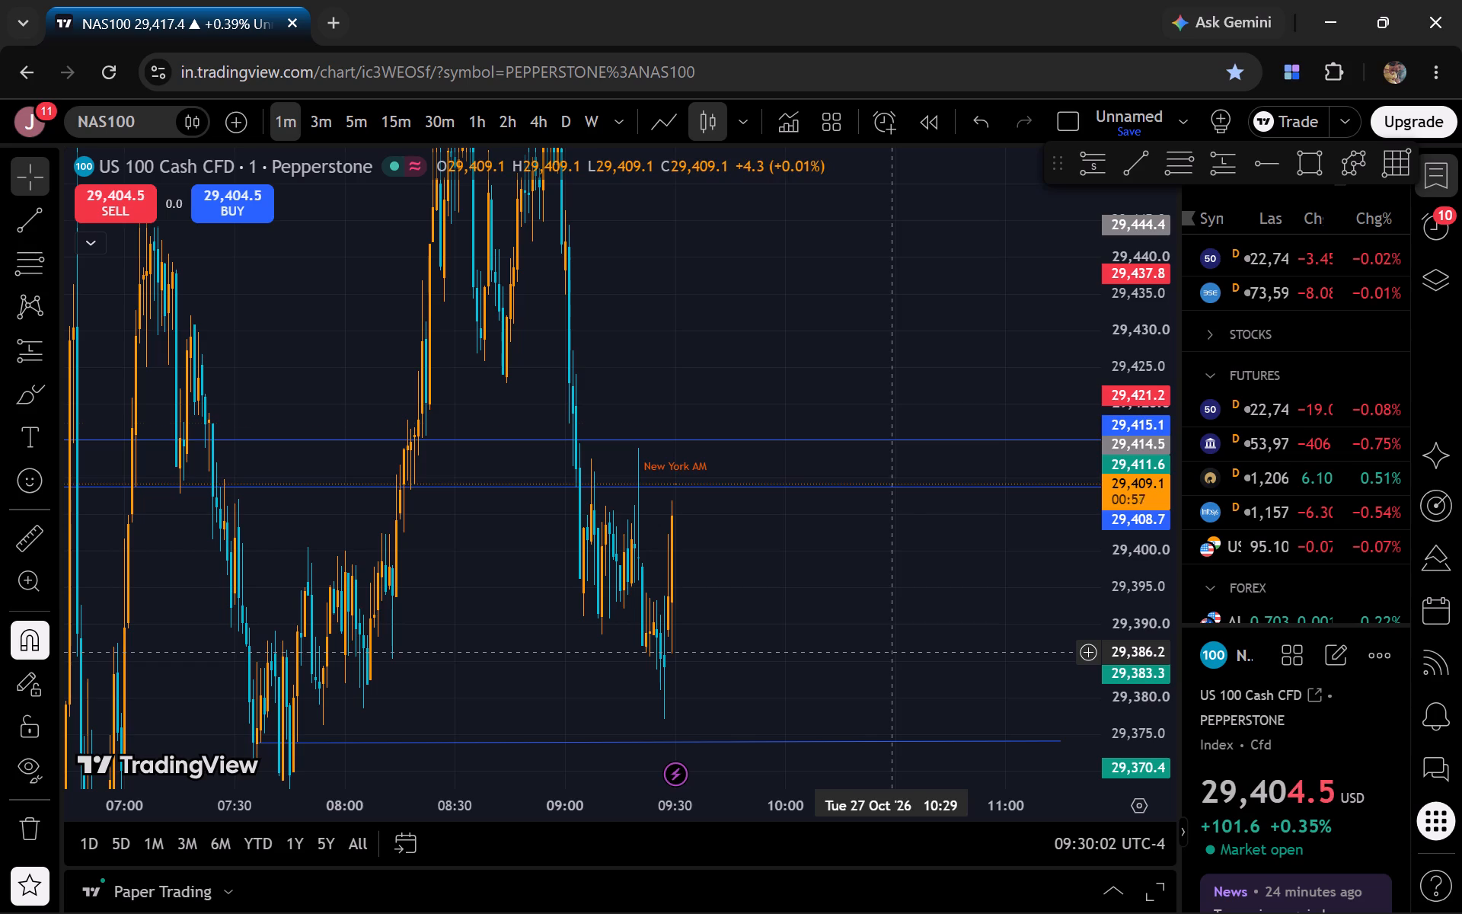
Examine the new 09:30 candle on the 1-minute chart and switch to the 3-minute timeframe.
left_click(675, 289)
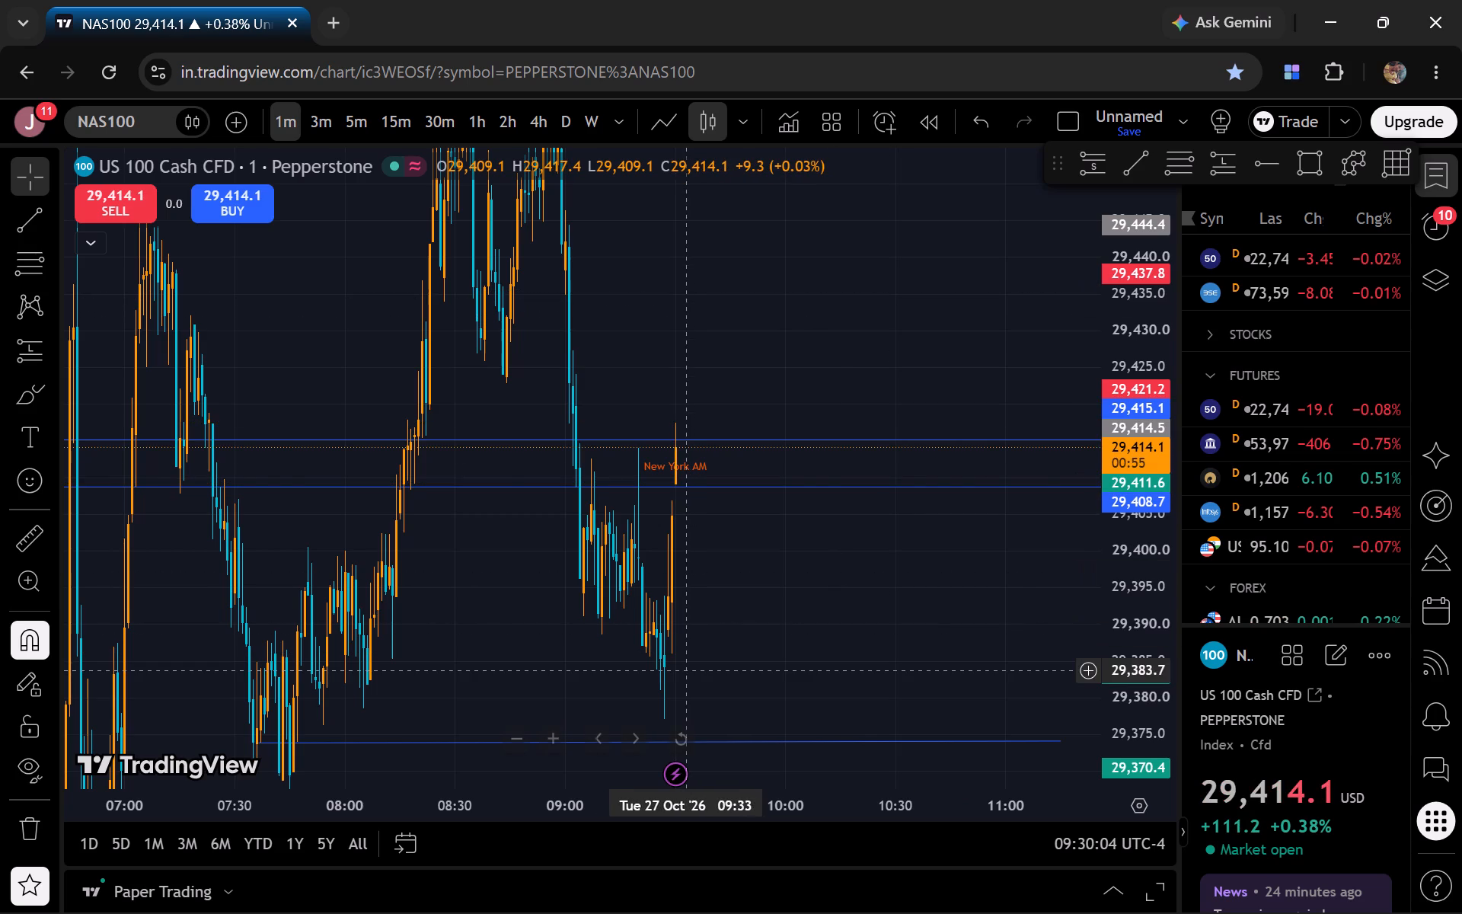
left_click_drag(688, 670, 897, 519)
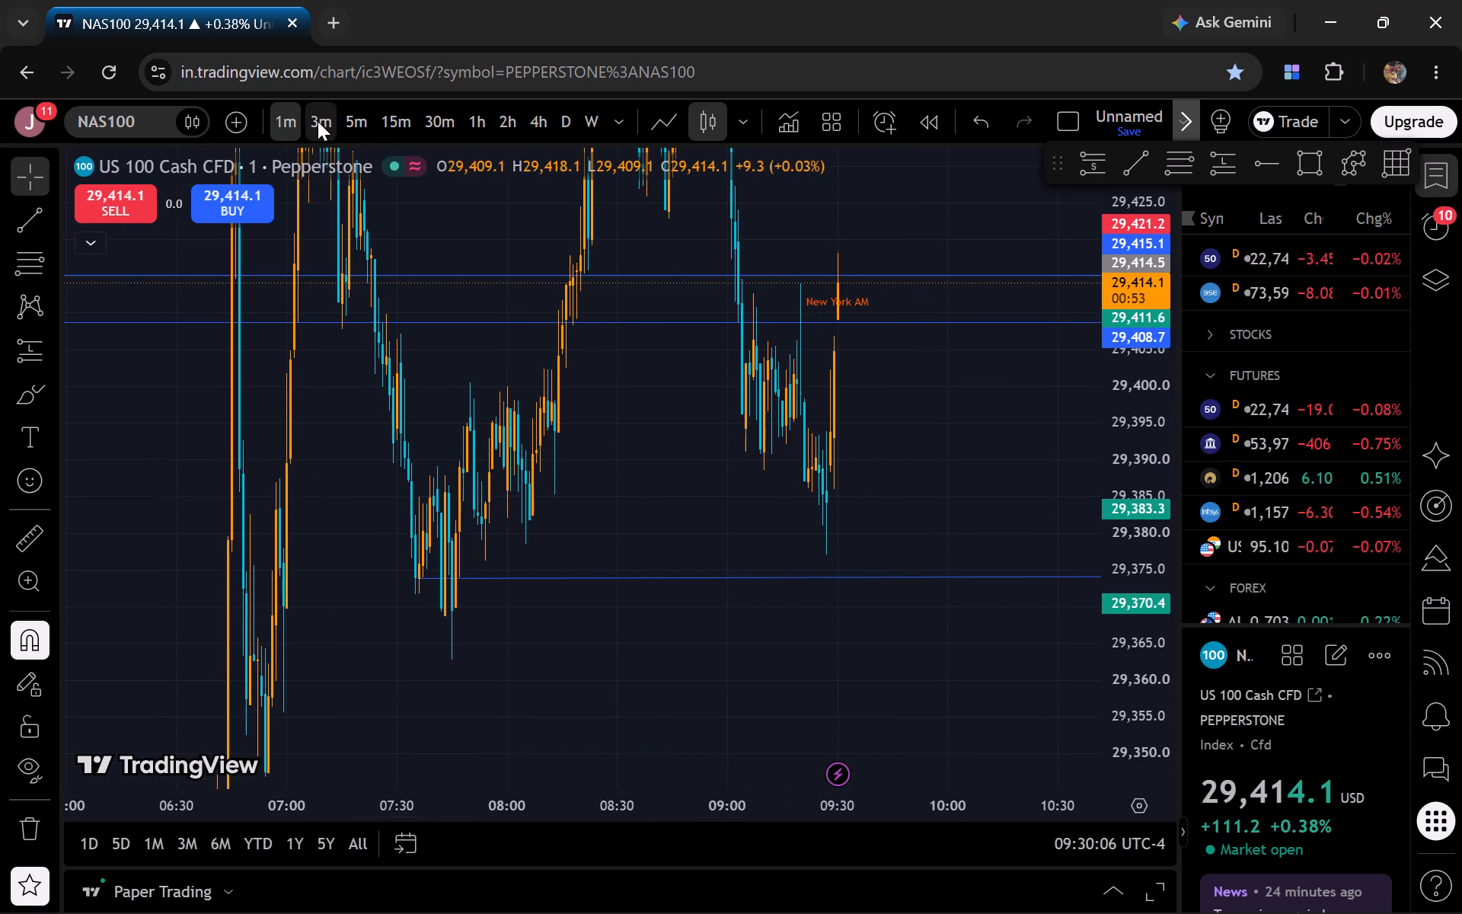
left_click(318, 121)
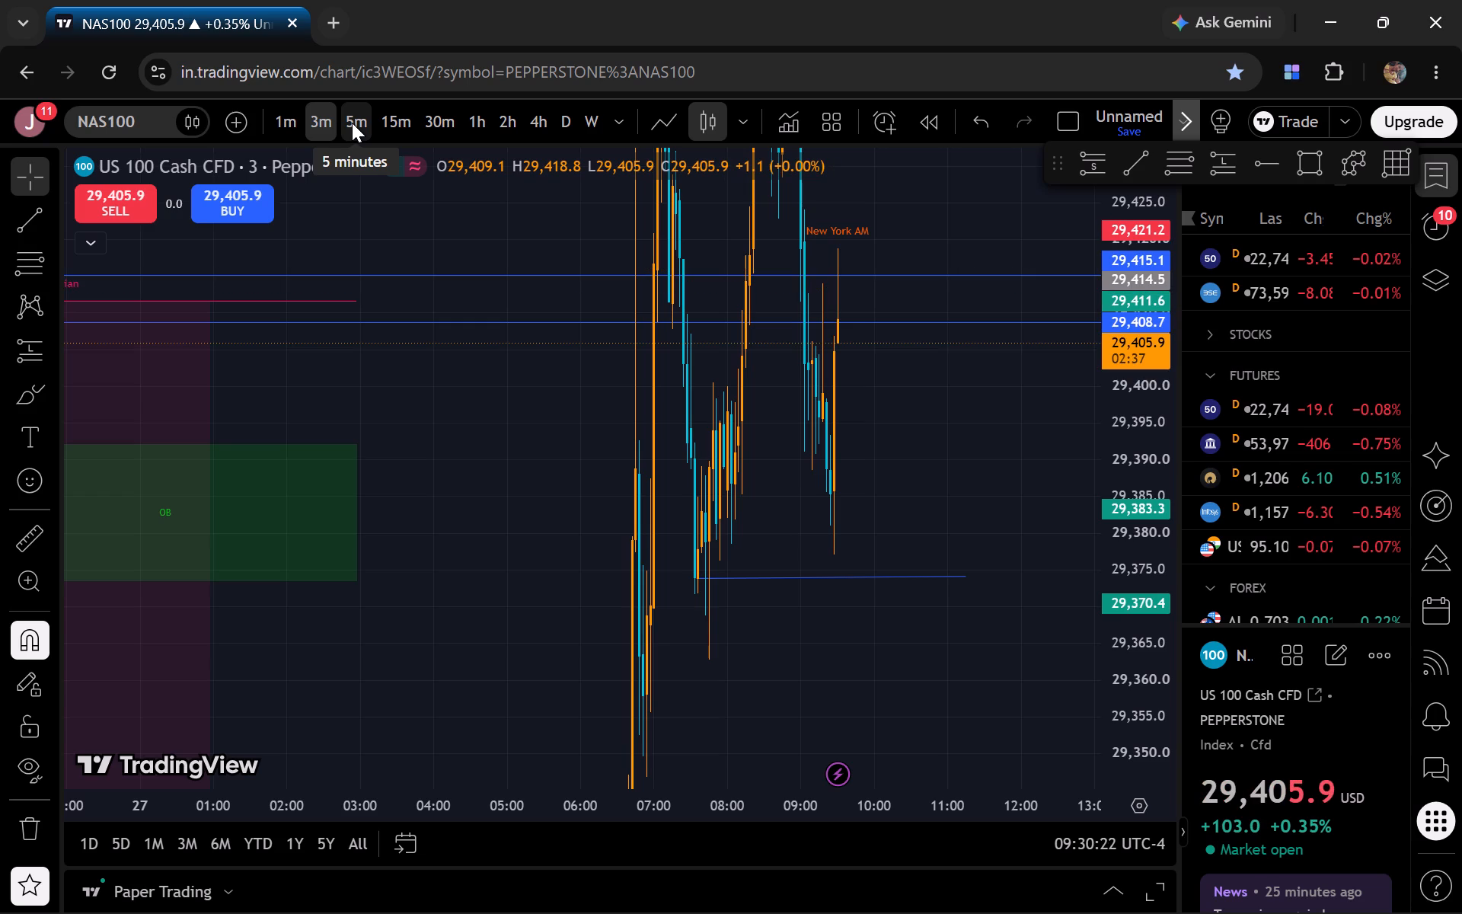
Show the 5-minute chart and examine the New York AM opening candle against the morning's highs at a compressed price scale.
left_click(344, 118)
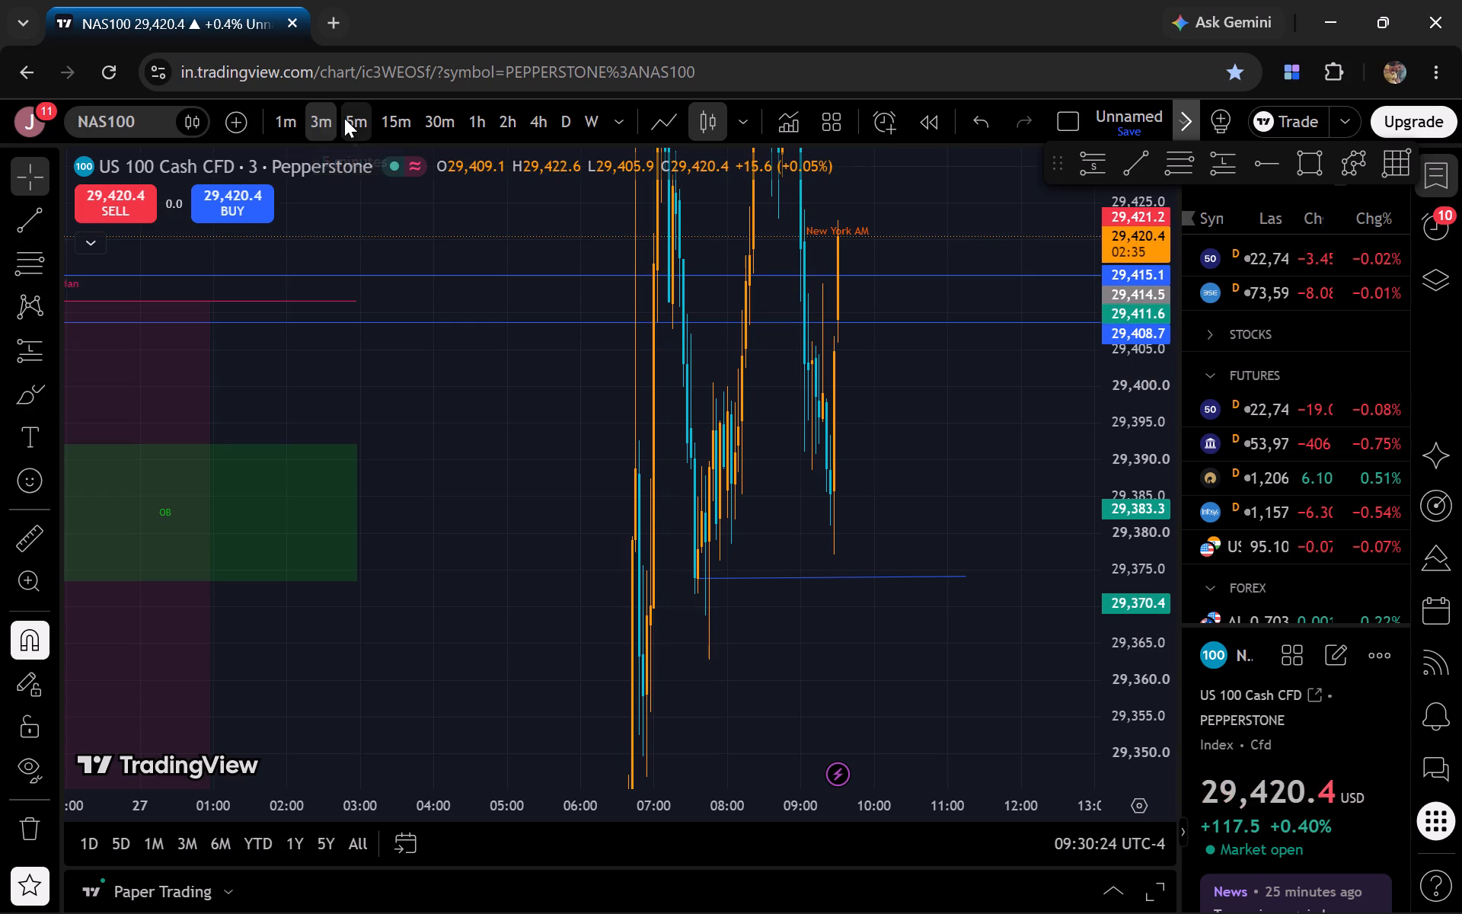
left_click_drag(1122, 323, 1122, 391)
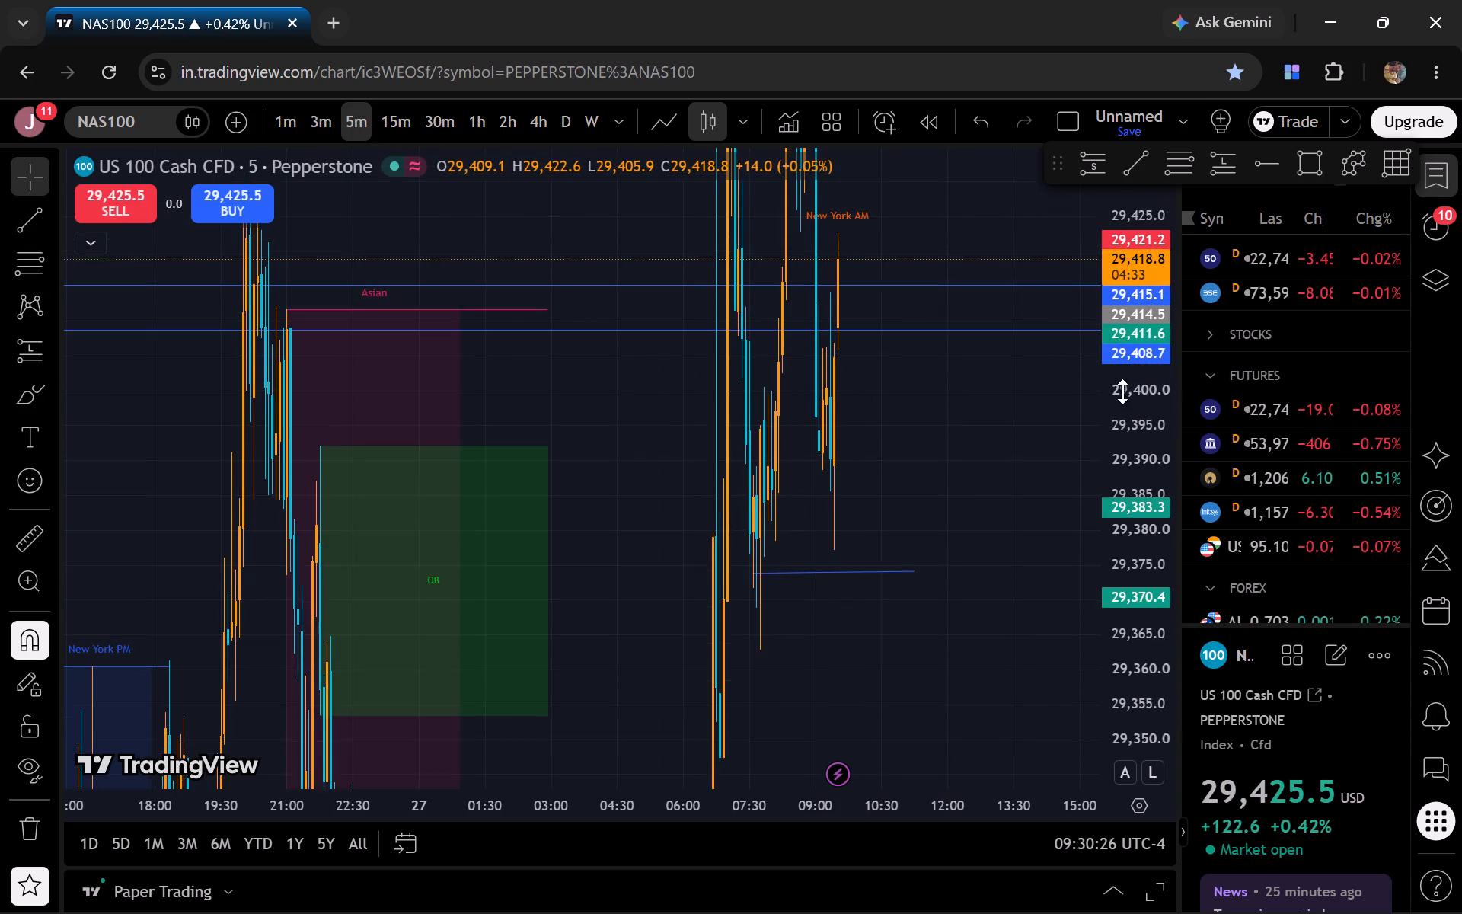
left_click_drag(1122, 391, 1120, 445)
left_click_drag(905, 235, 836, 499)
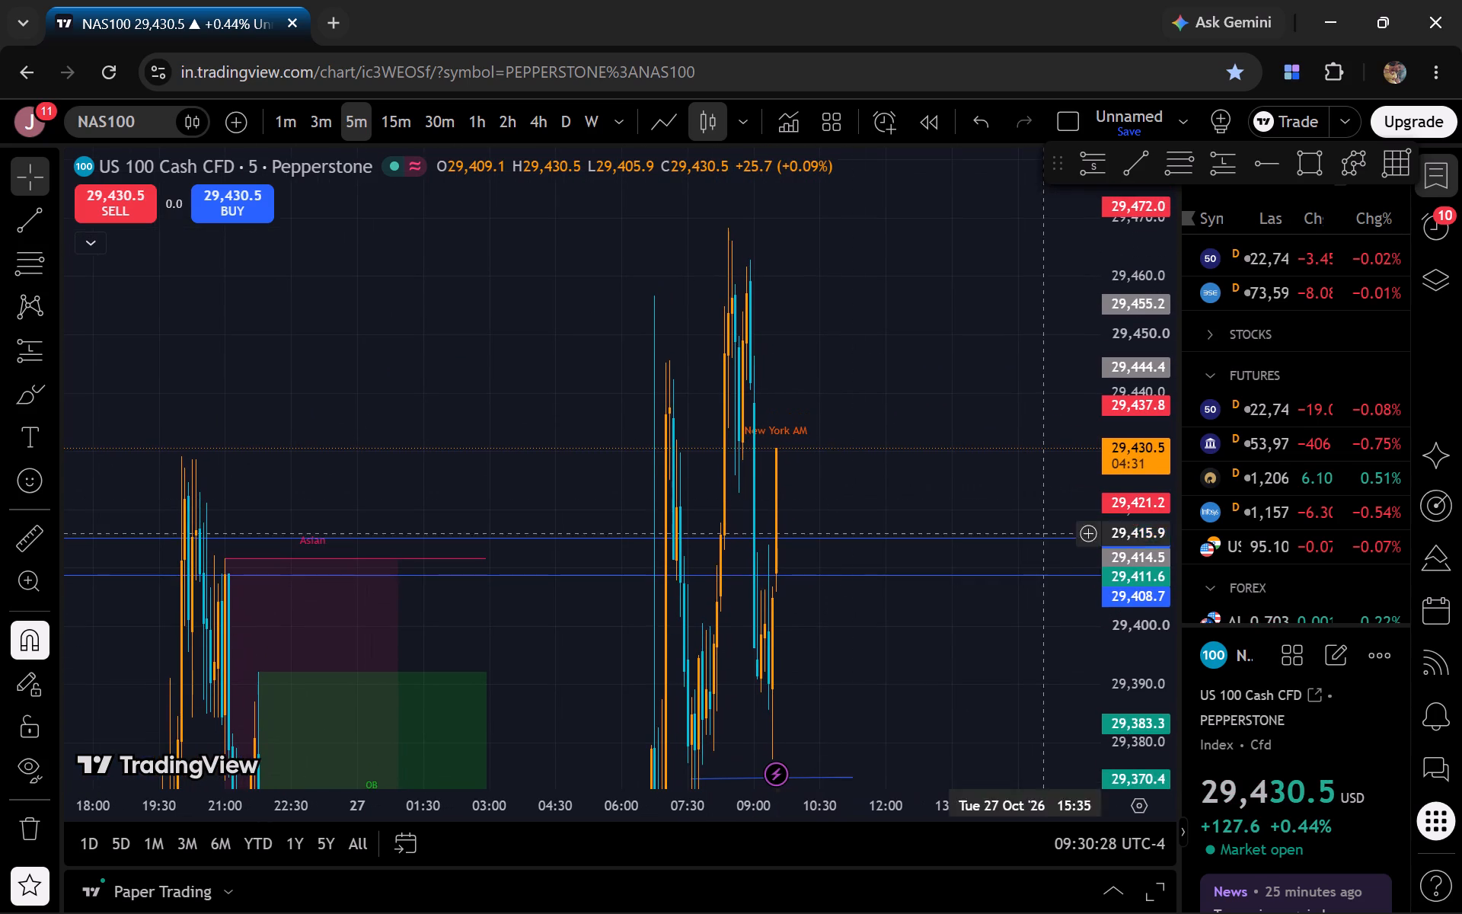
left_click_drag(1164, 478, 1176, 666)
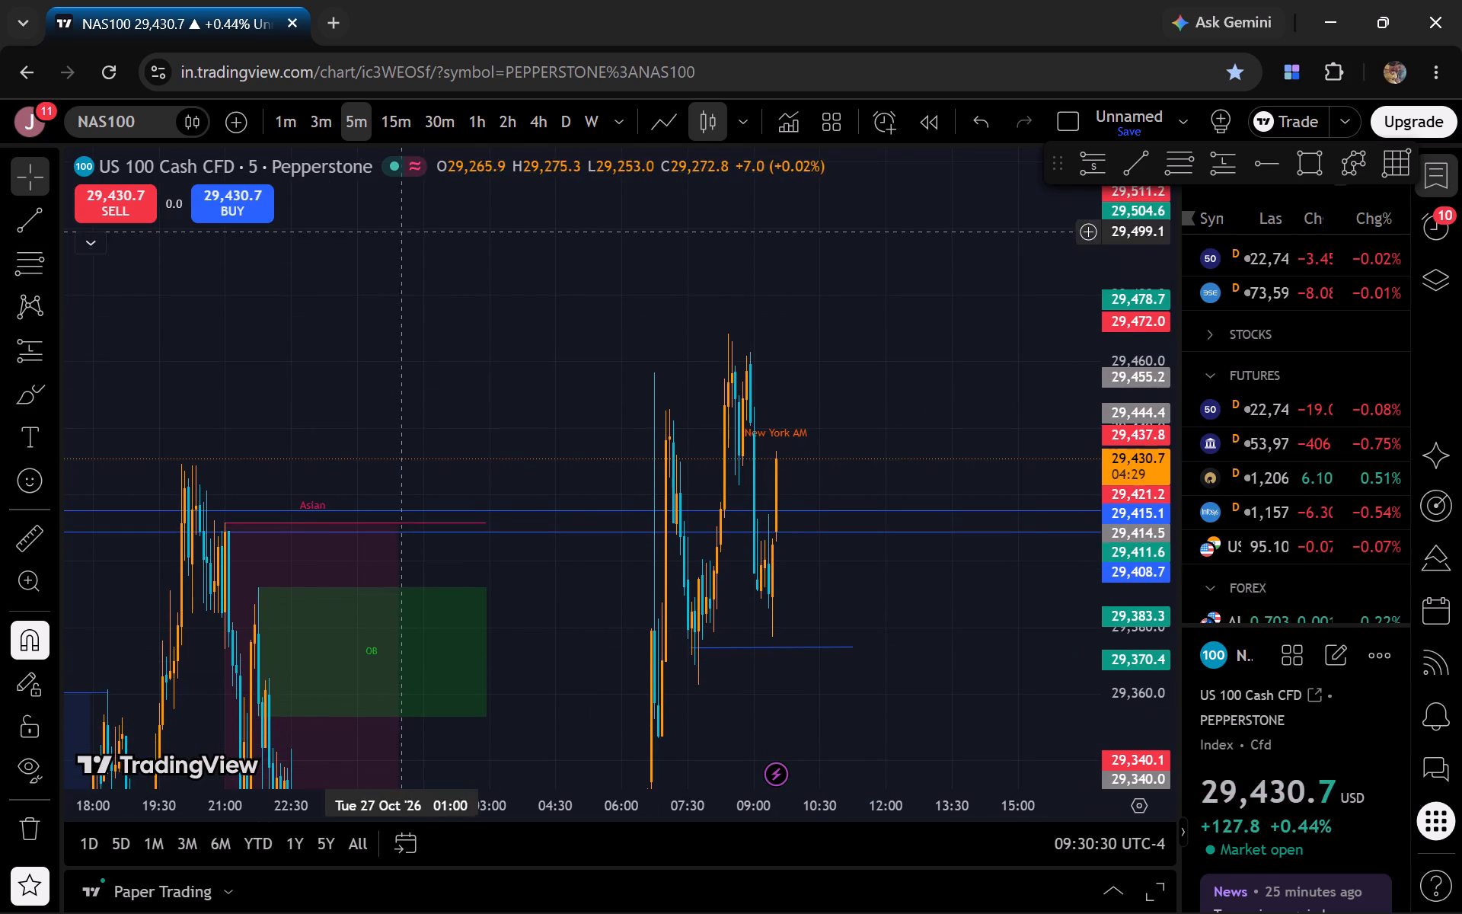
left_click(332, 141)
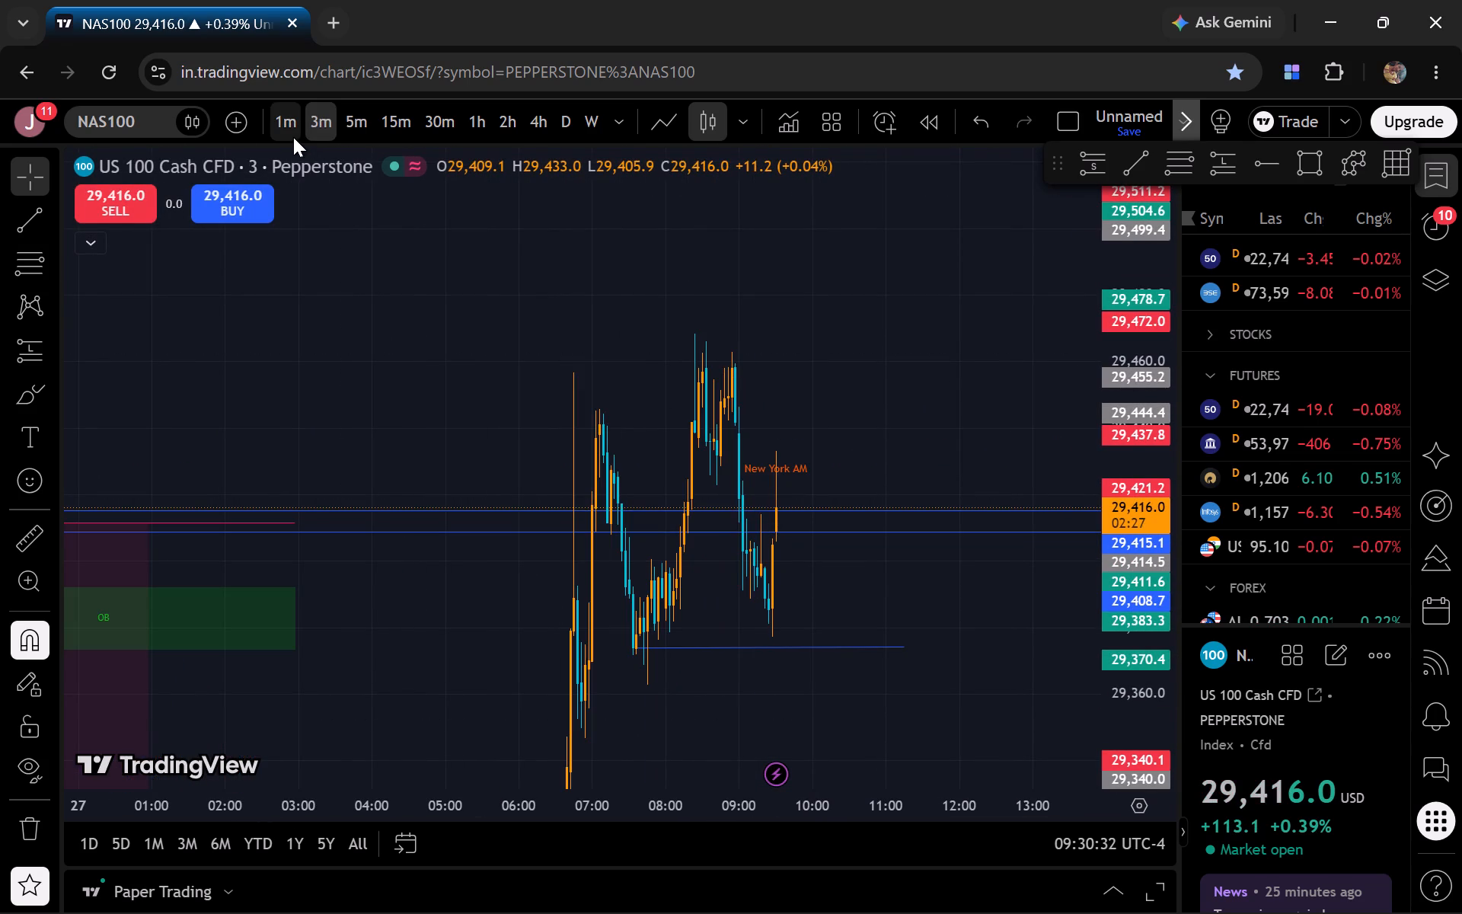
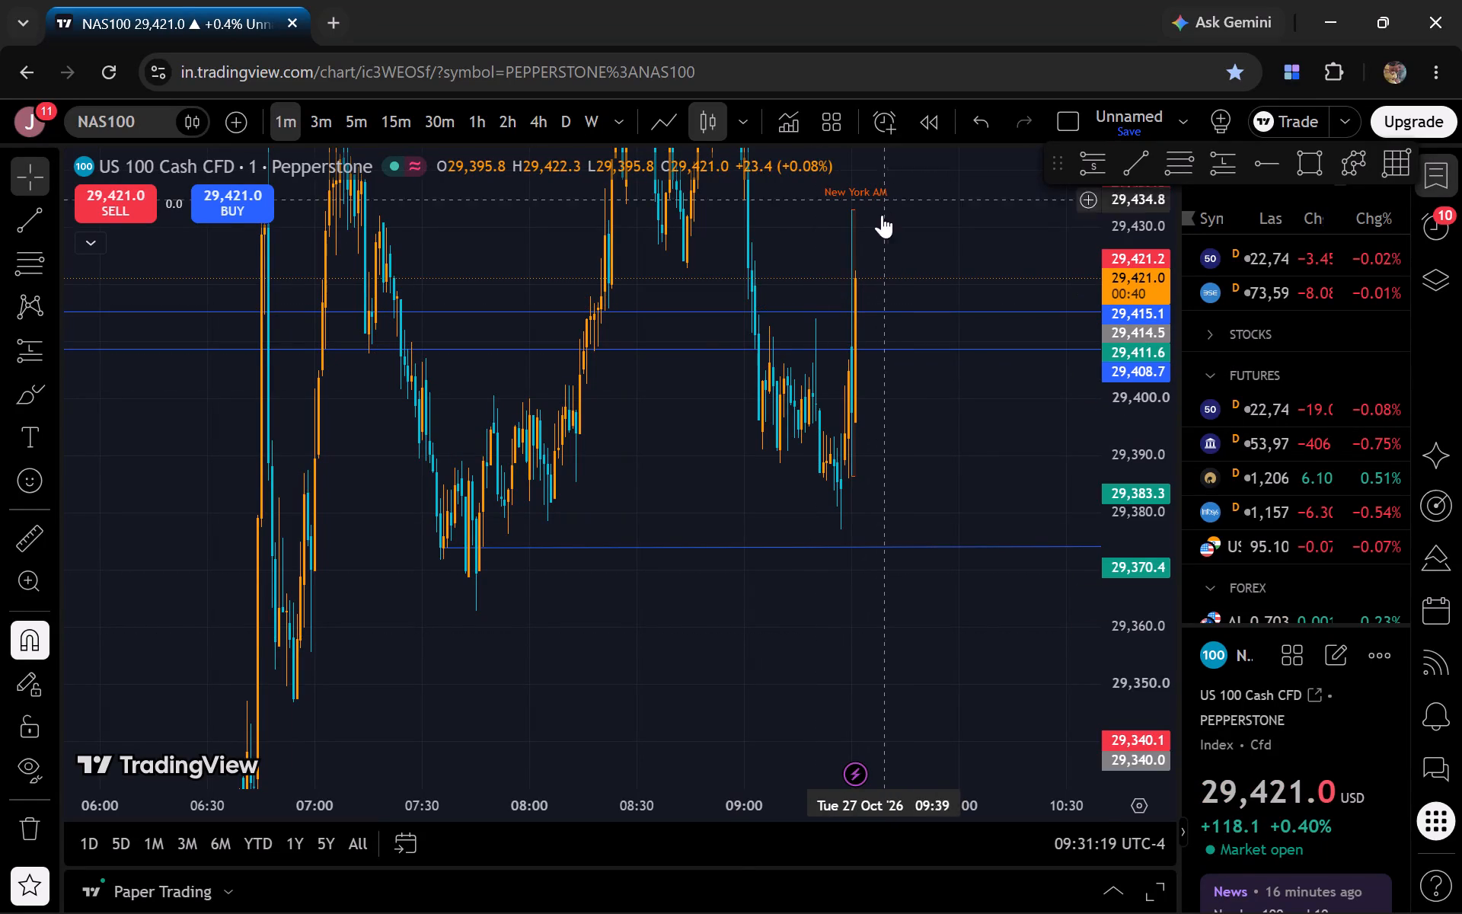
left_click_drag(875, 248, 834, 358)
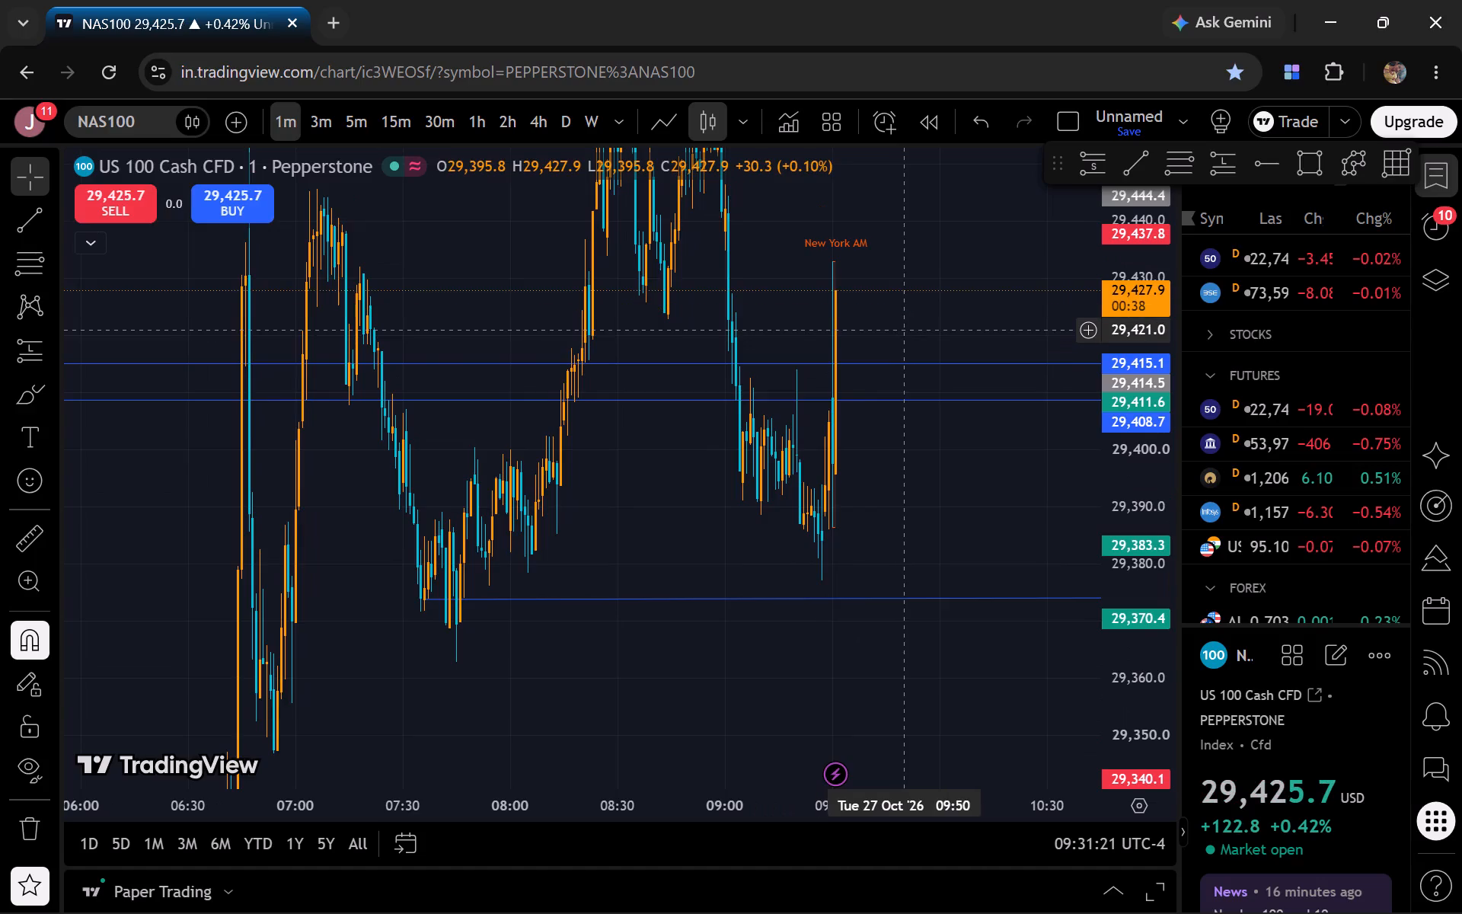
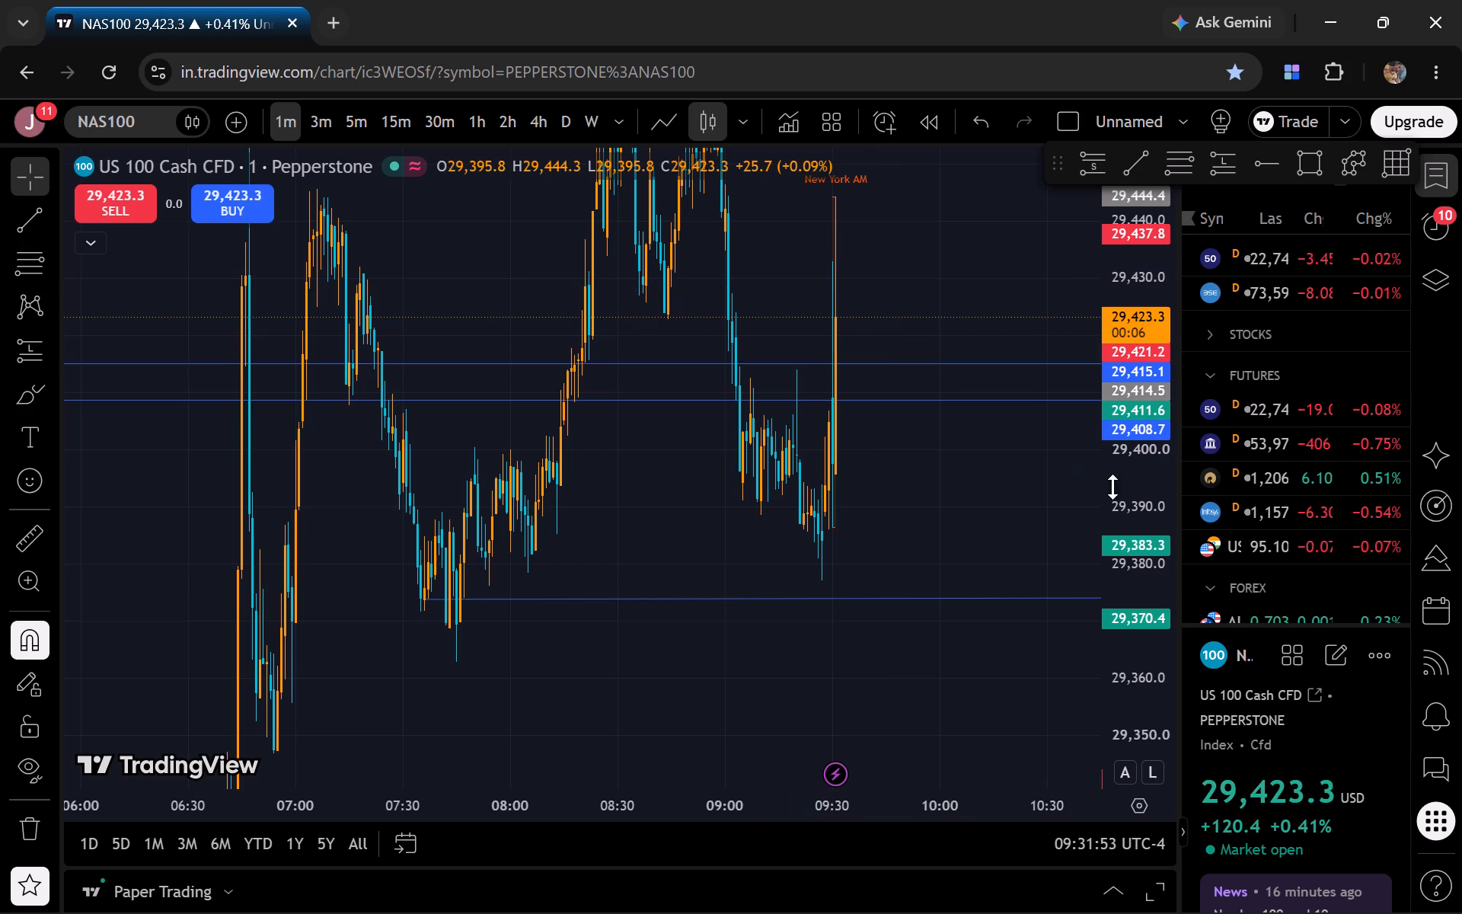
Examine the 1-minute candles around the New York AM open at several price scales, dismissing the upgrade offer.
left_click_drag(1152, 484, 1125, 393)
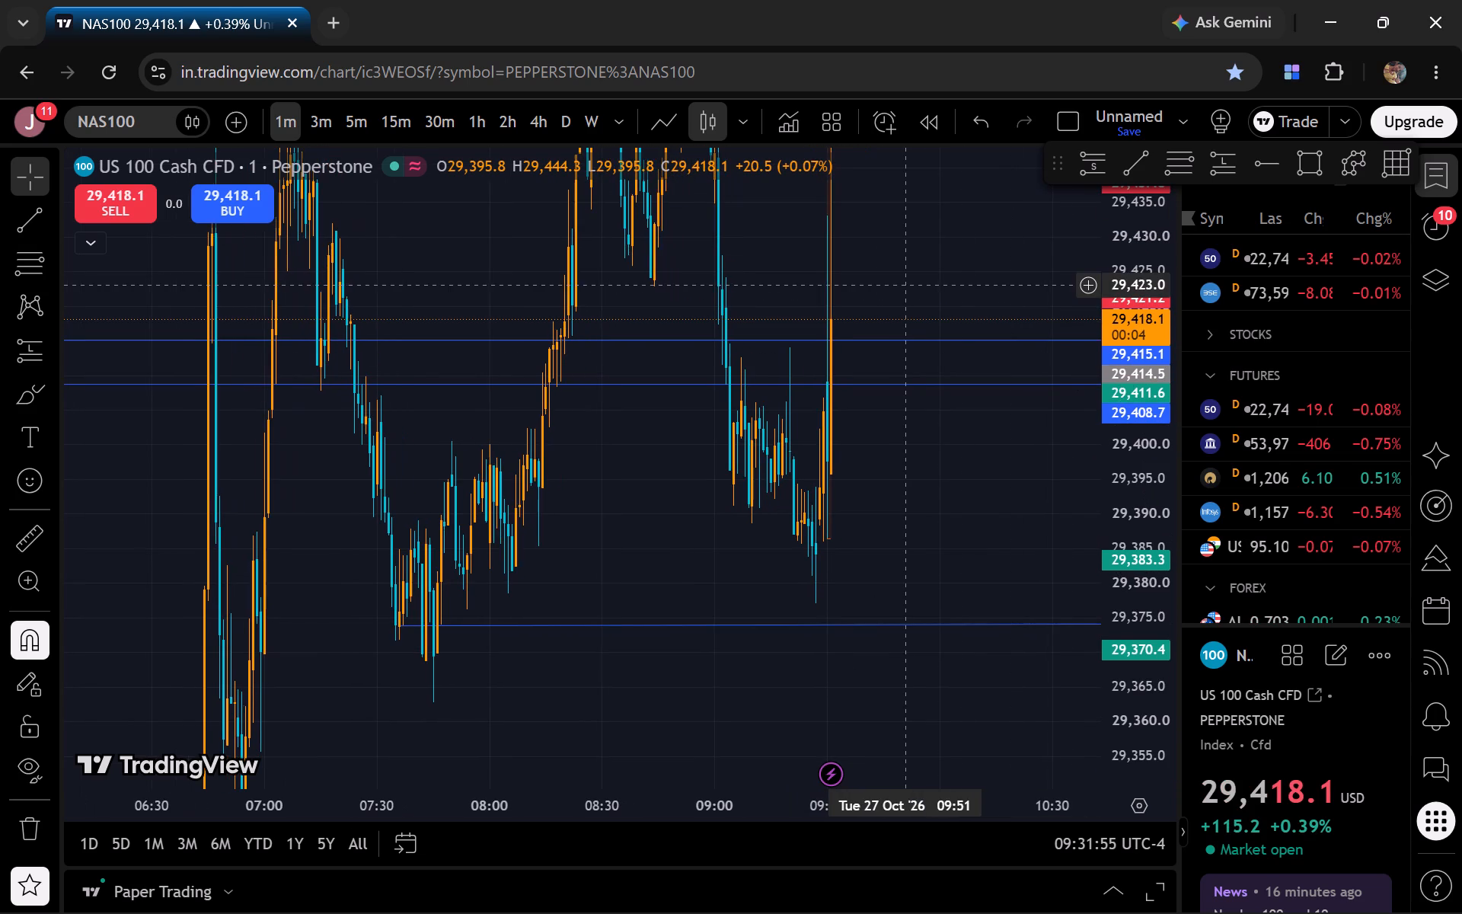
left_click_drag(1143, 314, 1140, 337)
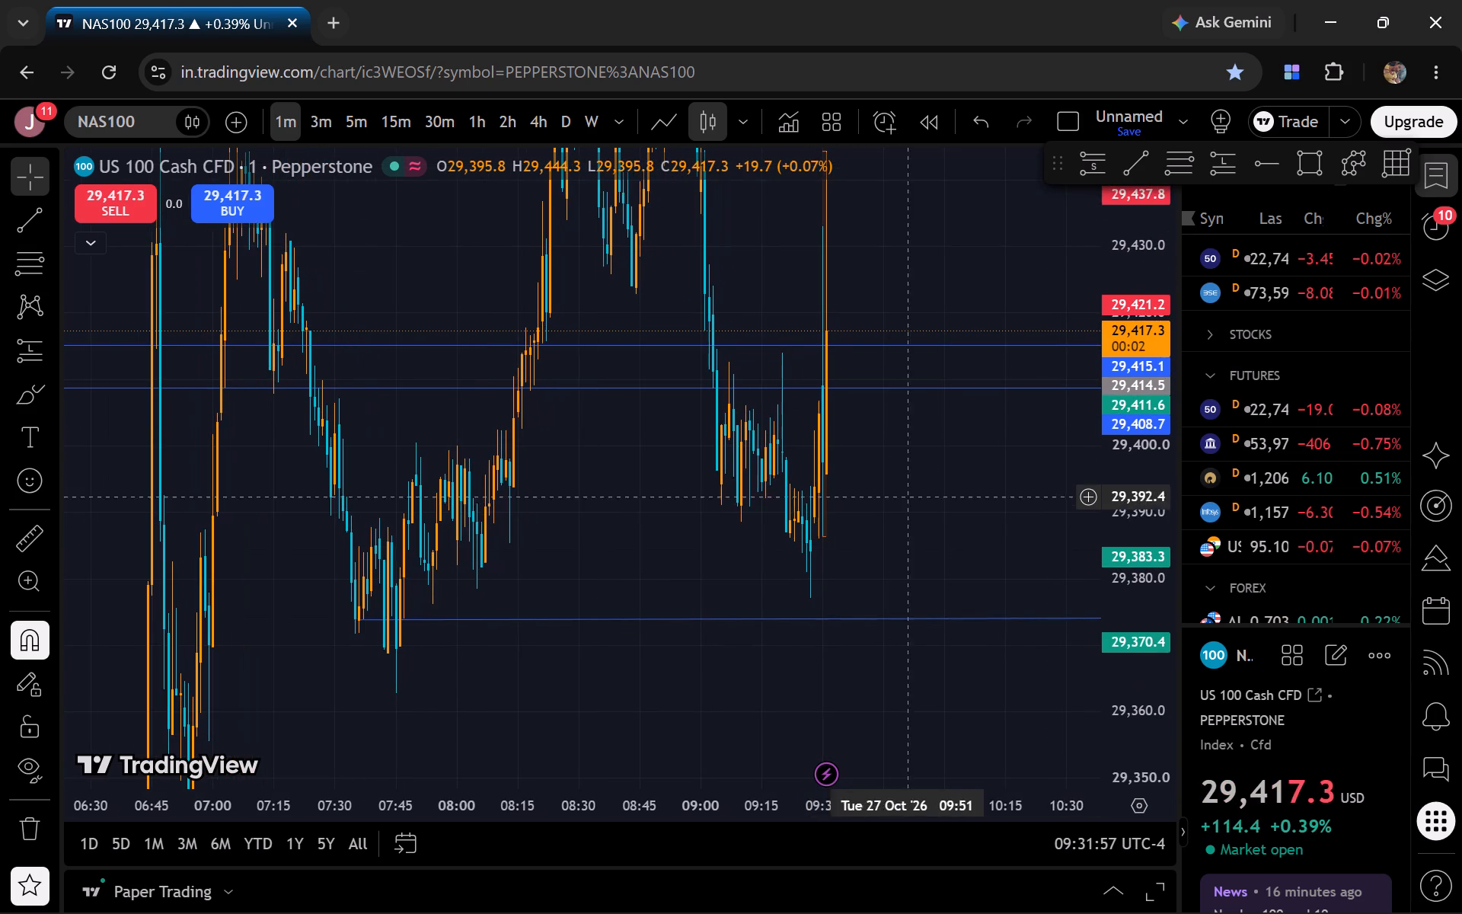
left_click_drag(1170, 350, 1152, 439)
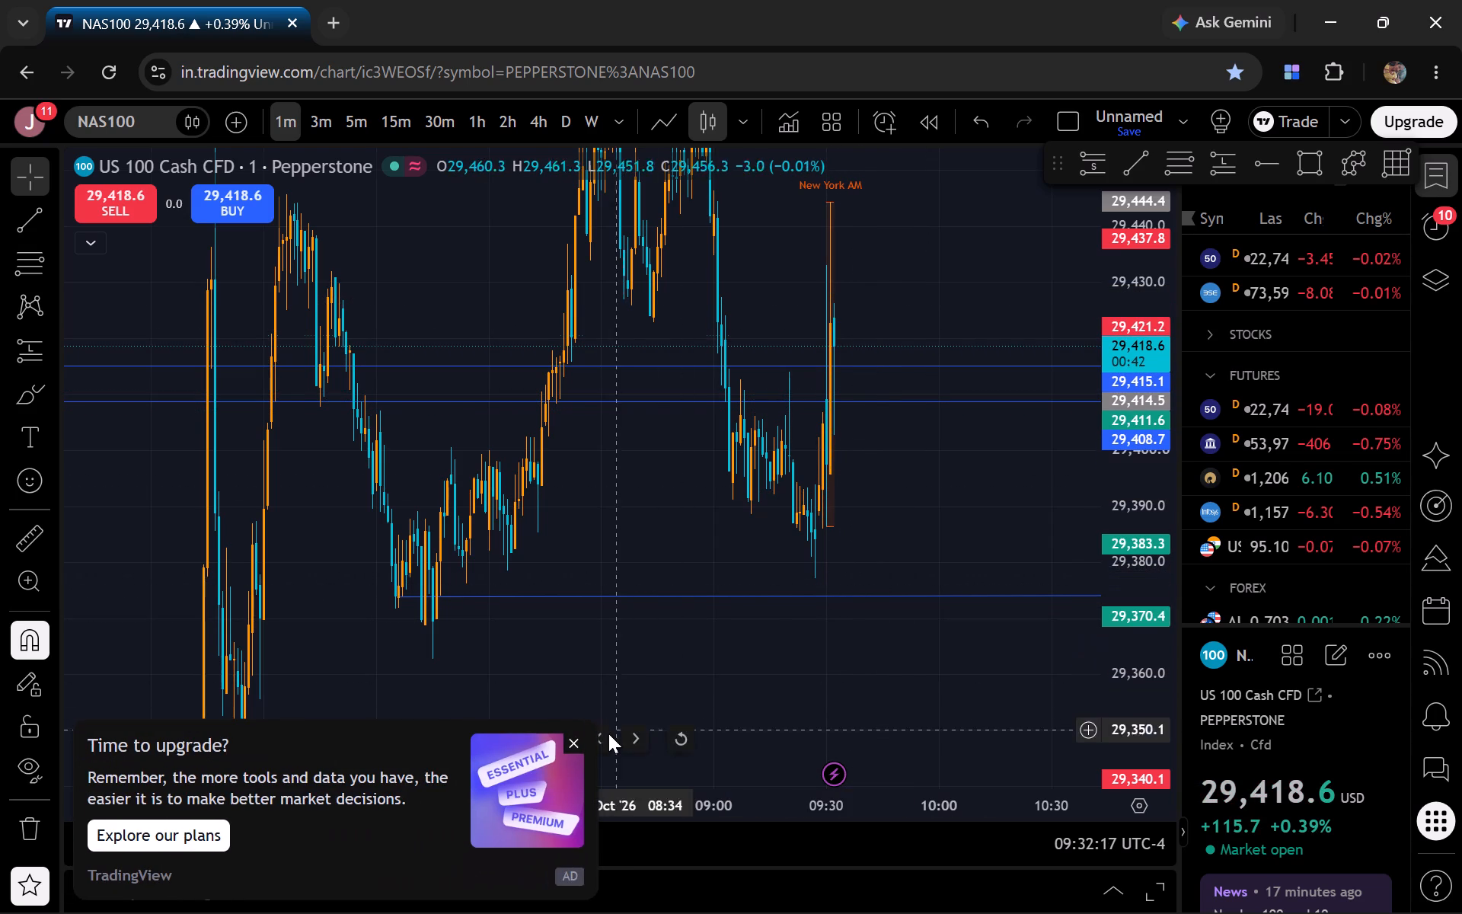
left_click(583, 746)
left_click_drag(831, 255, 780, 562)
left_click_drag(1127, 504, 1115, 599)
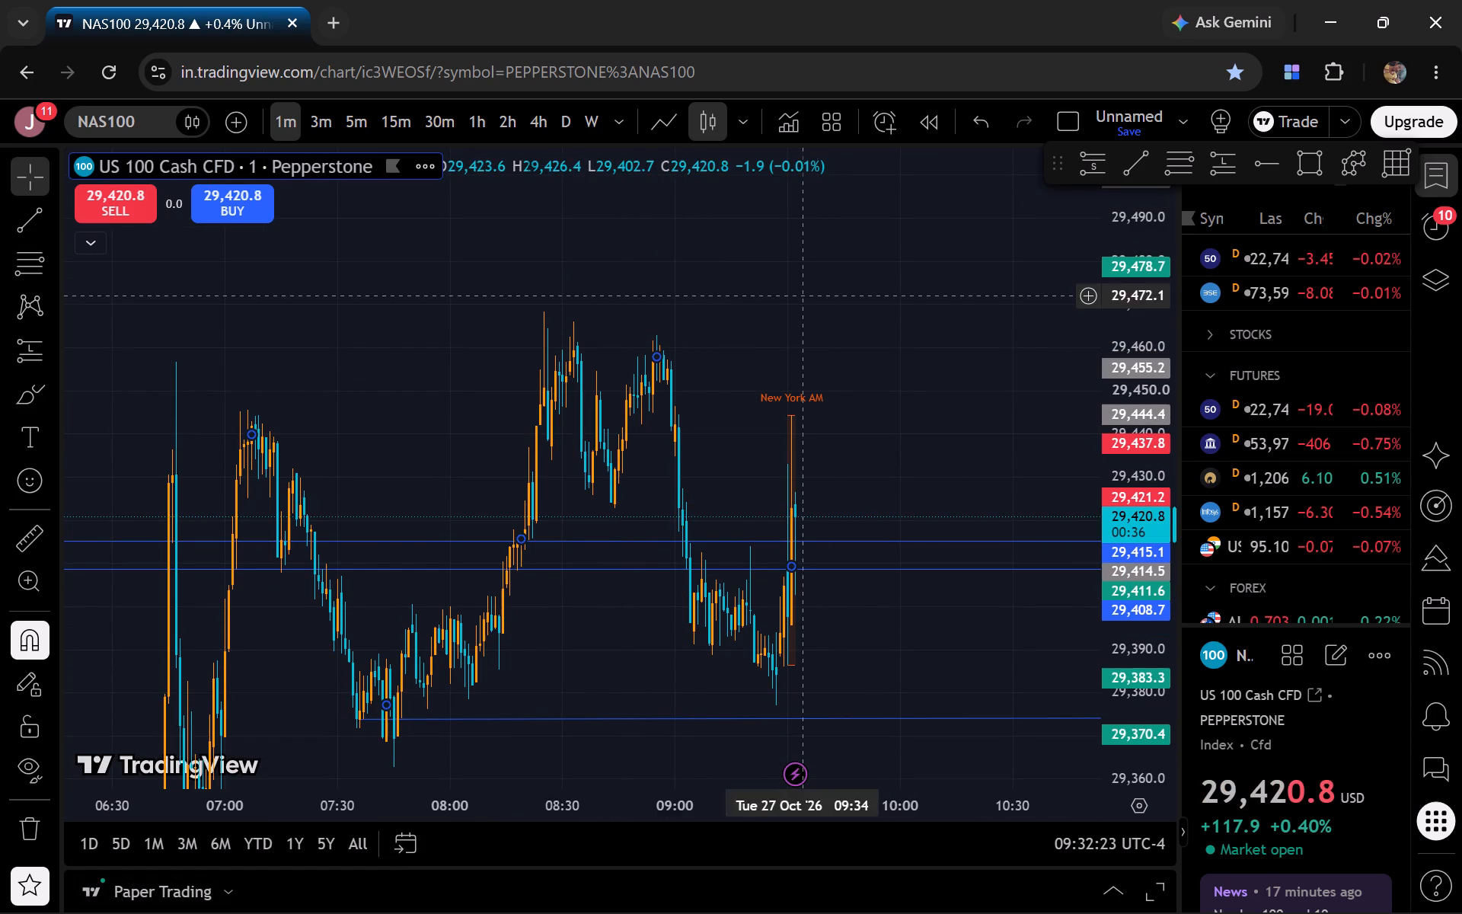
On the 15-minute chart, place a horizontal ray at 29,555.0 from the low of the 21 October 21:45 candle.
left_click(407, 126)
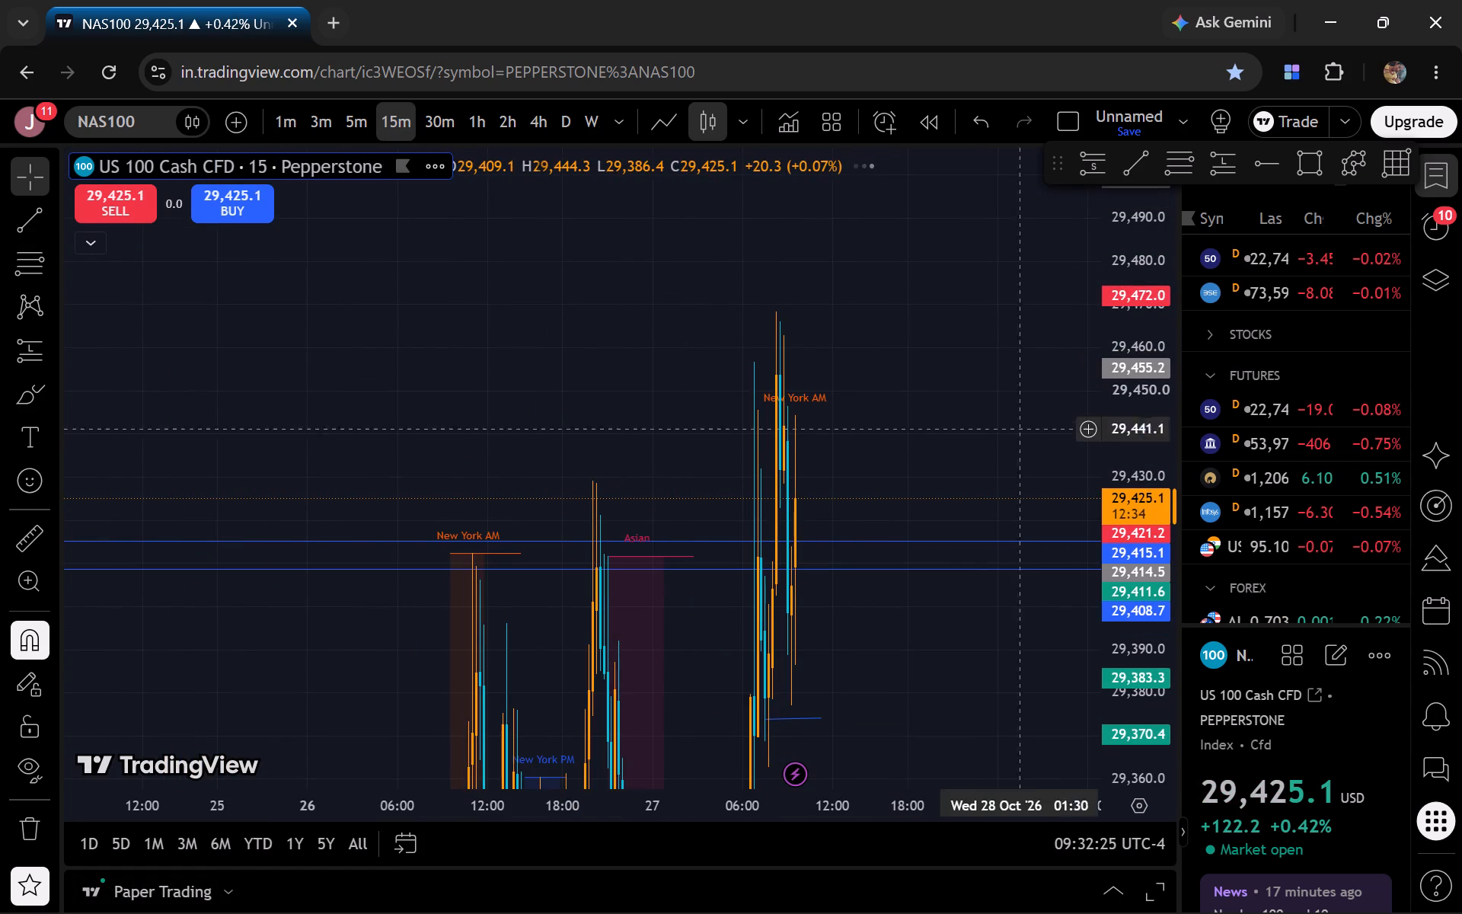
left_click_drag(1122, 459, 1133, 724)
left_click_drag(375, 413, 1334, 429)
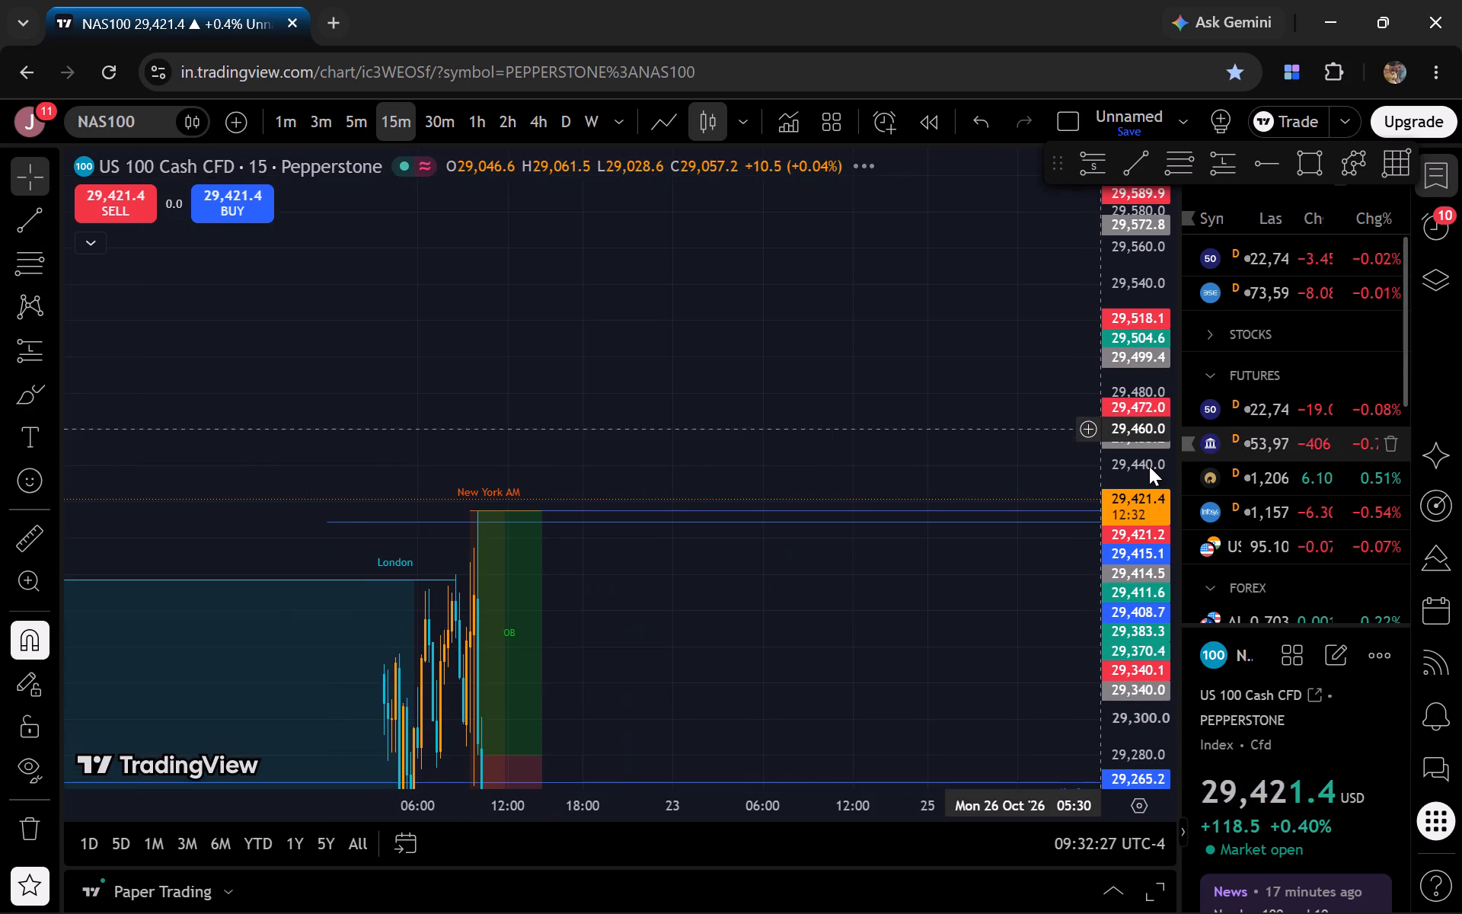
left_click_drag(860, 330, 915, 760)
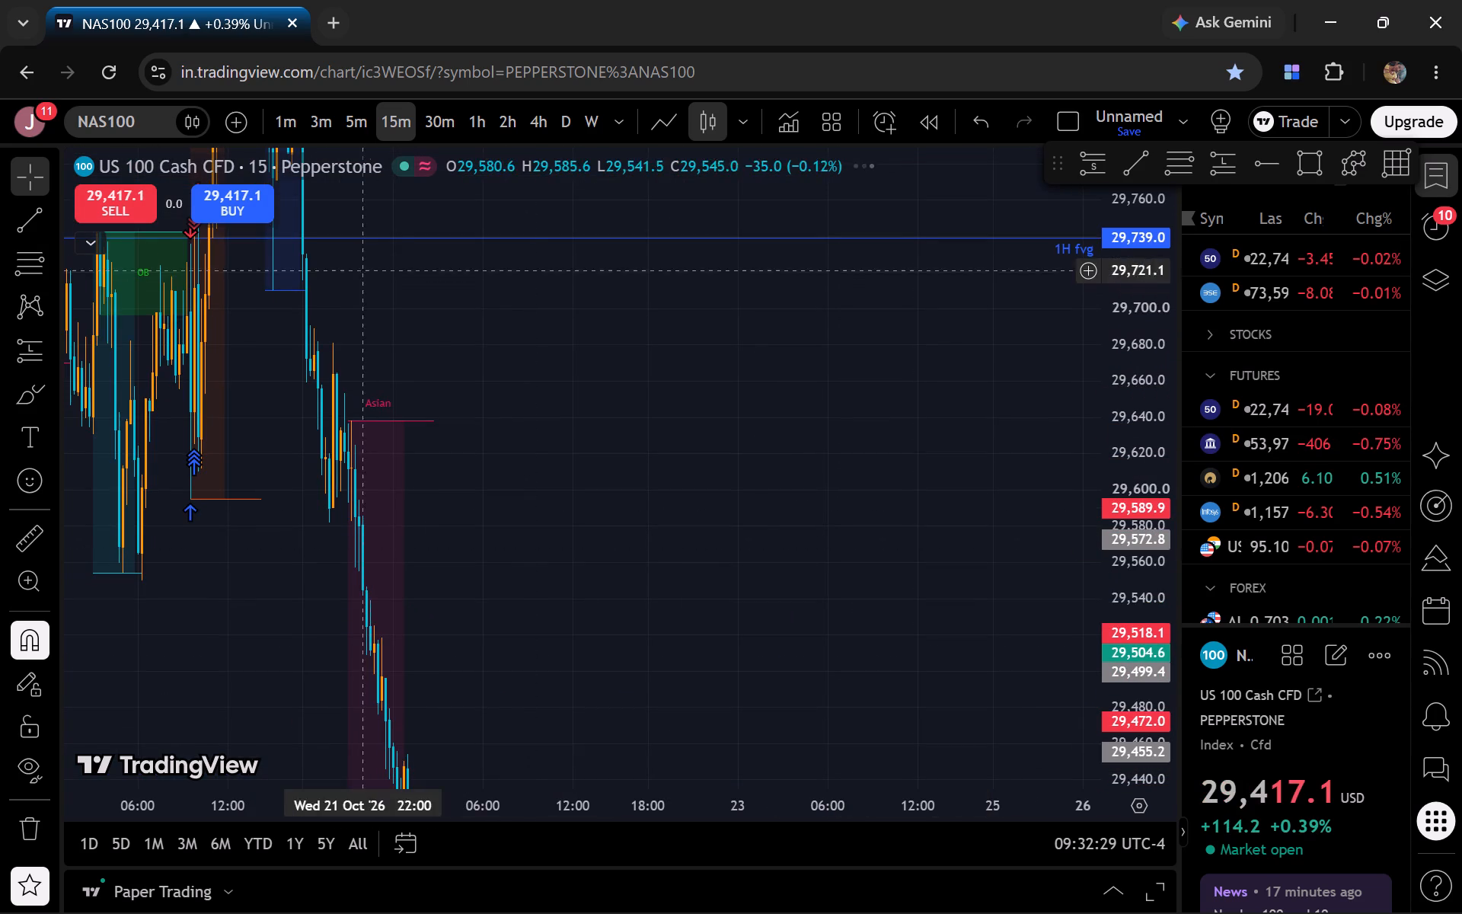
left_click(717, 581)
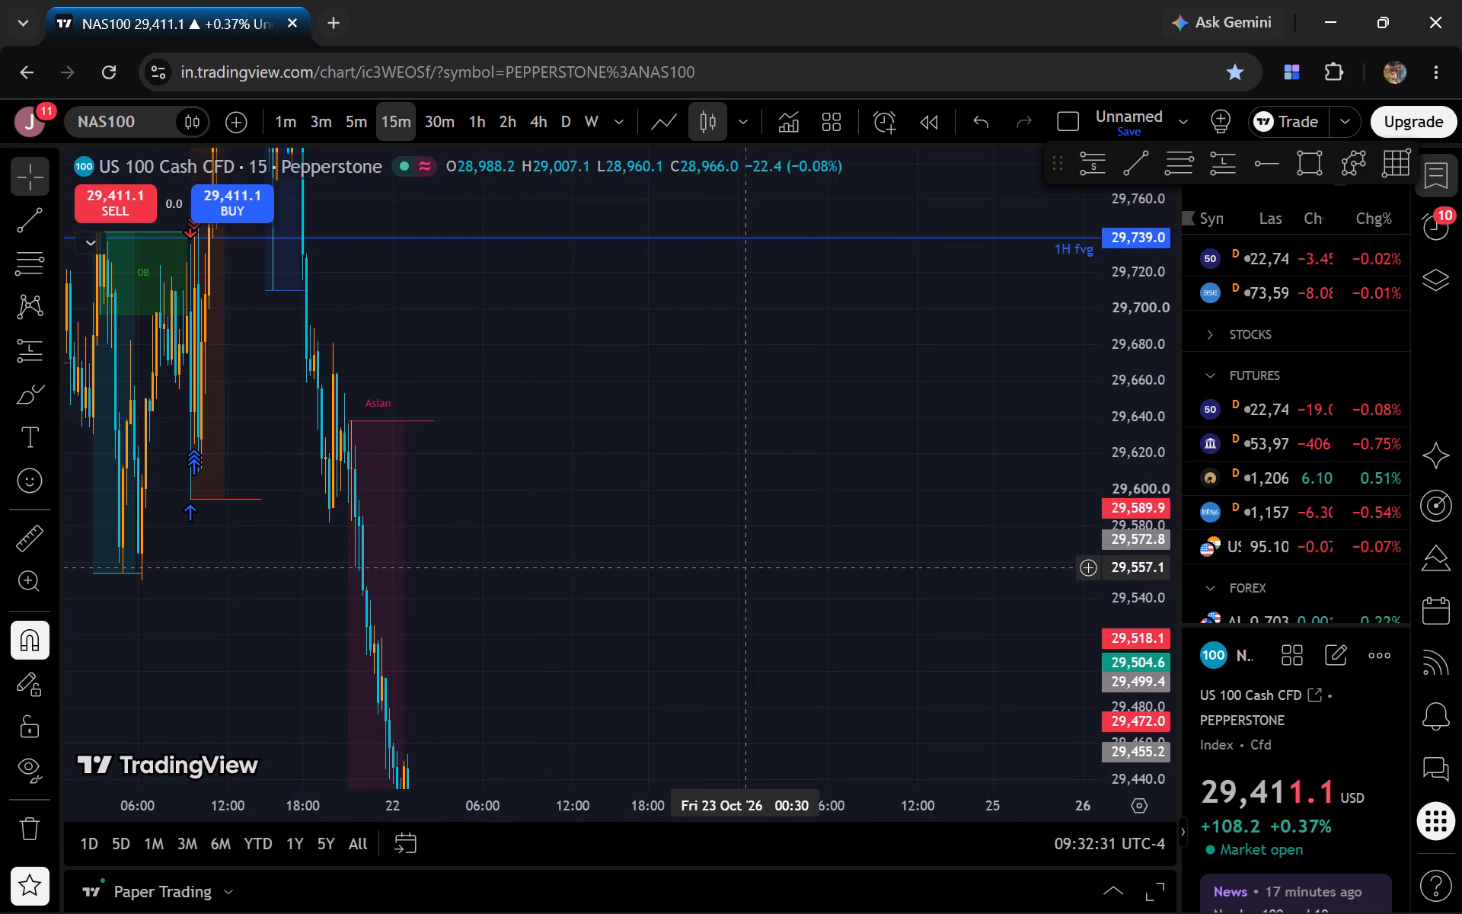
left_click(1252, 159)
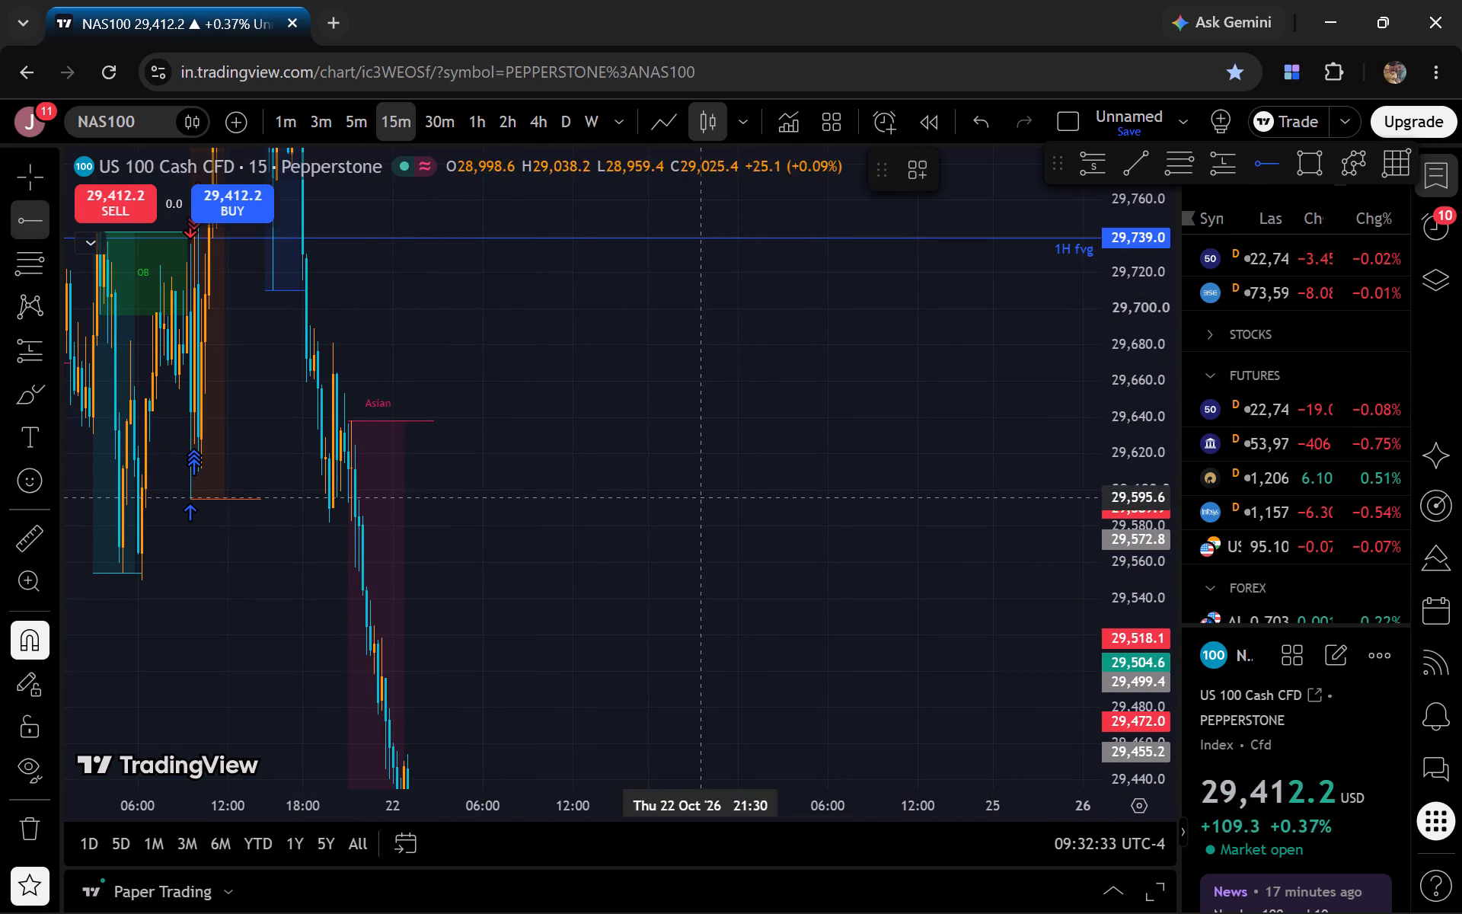
left_click(359, 580)
Return to the latest candles and examine the New York AM move on lower timeframes, ending on the 3-minute chart with an enlarged price scale.
left_click_drag(711, 641, 0, 326)
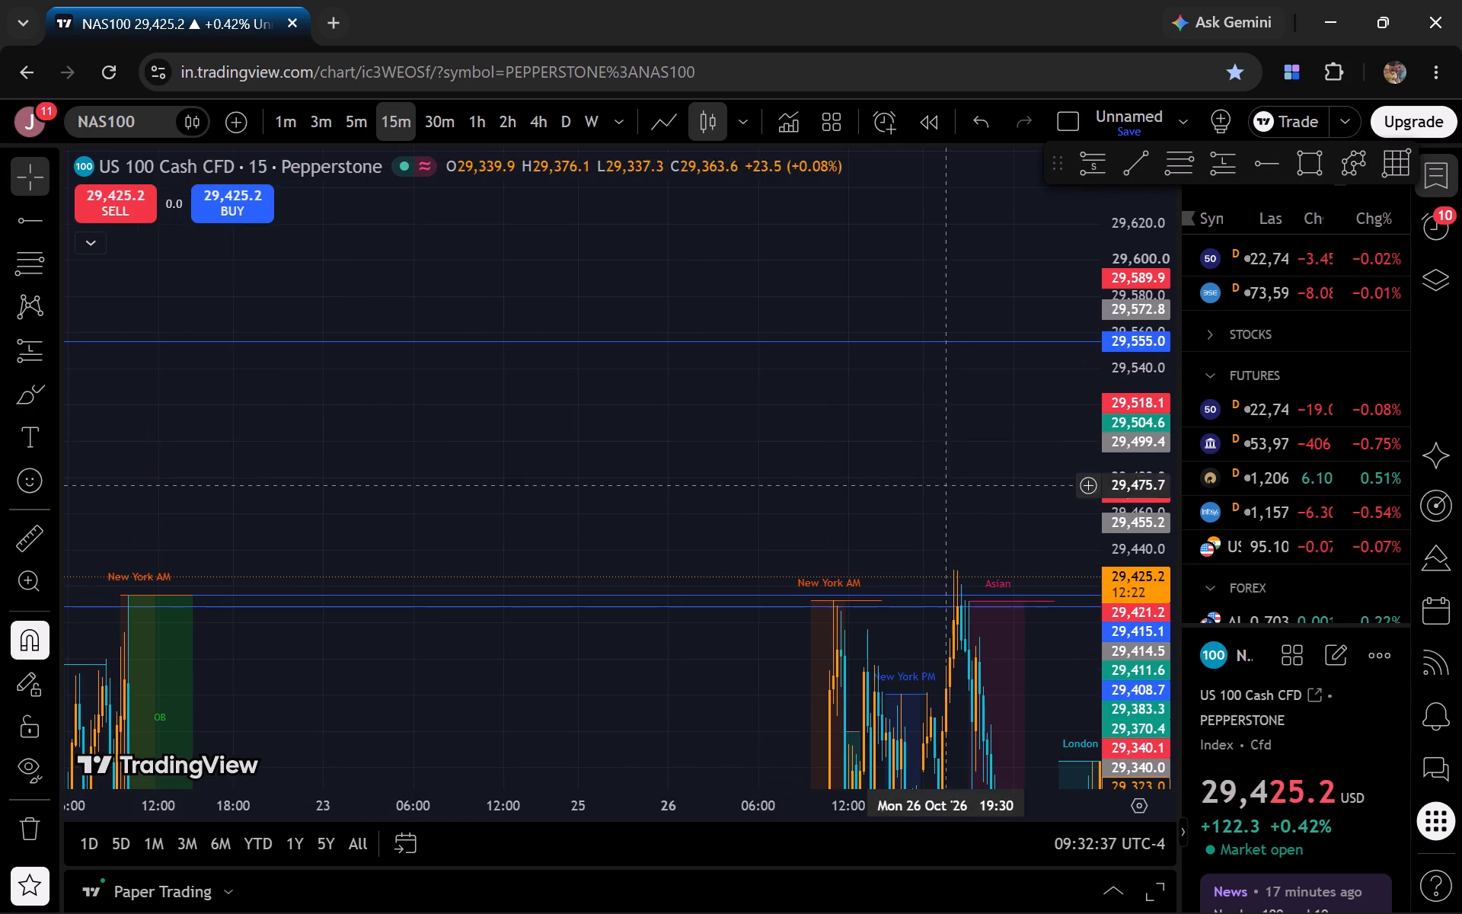
left_click_drag(962, 497, 0, 222)
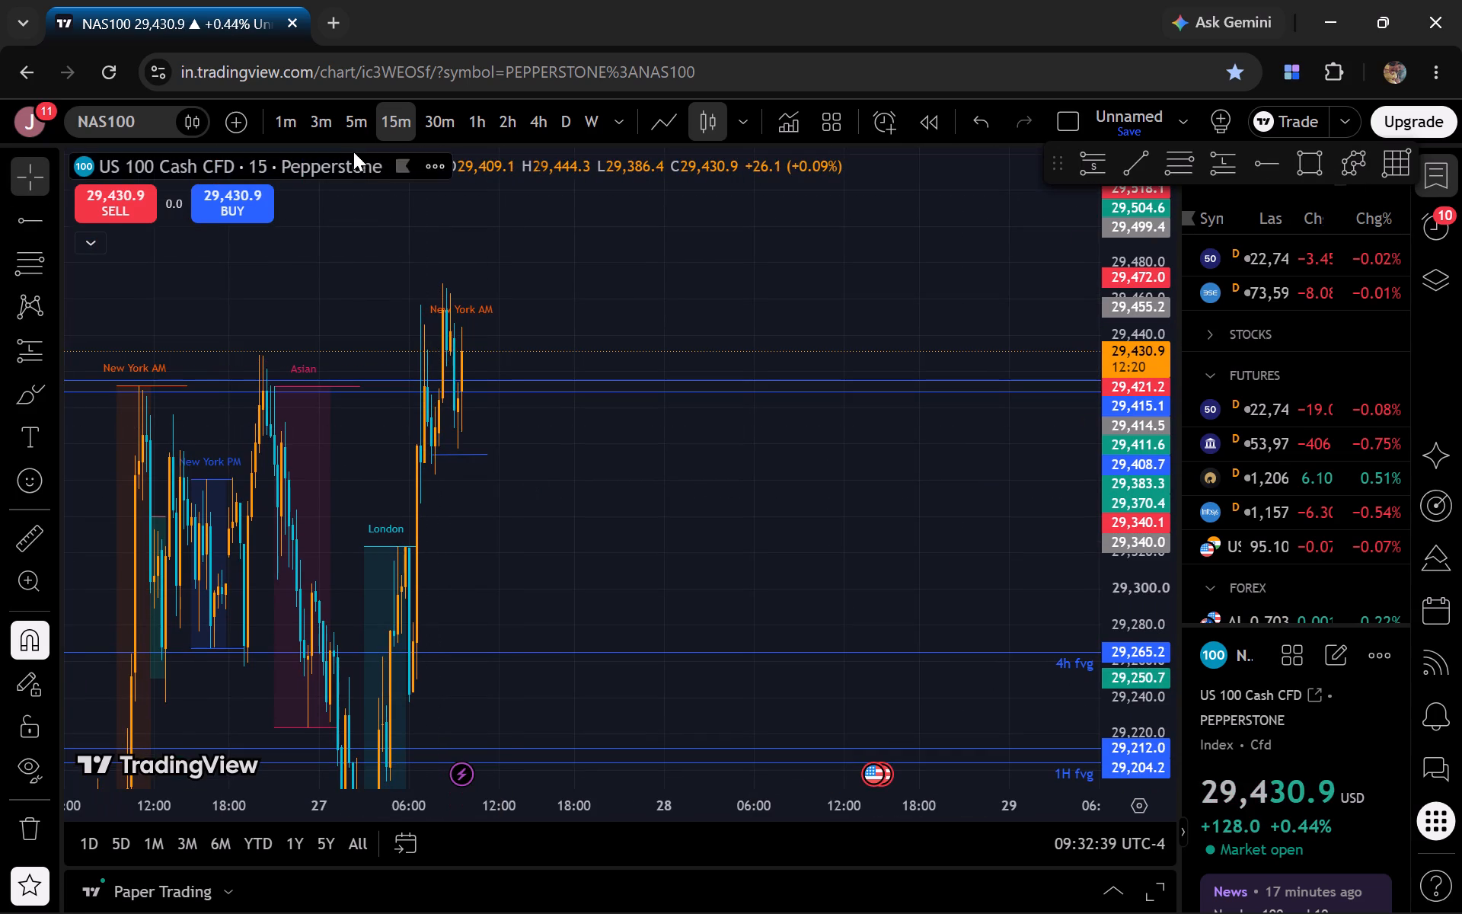
left_click(342, 119)
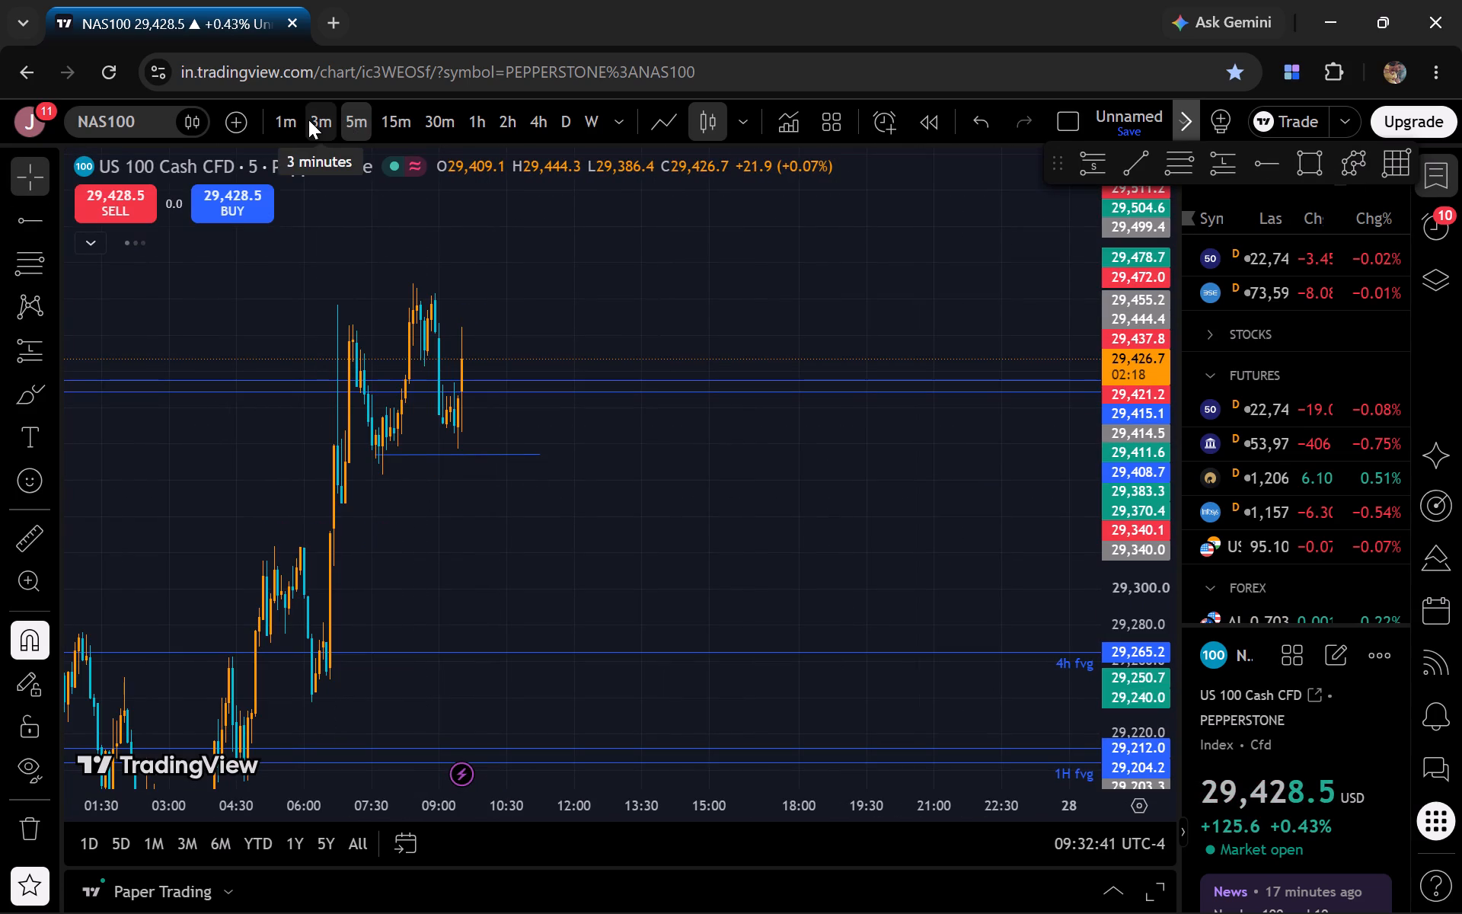
left_click(308, 120)
left_click(289, 120)
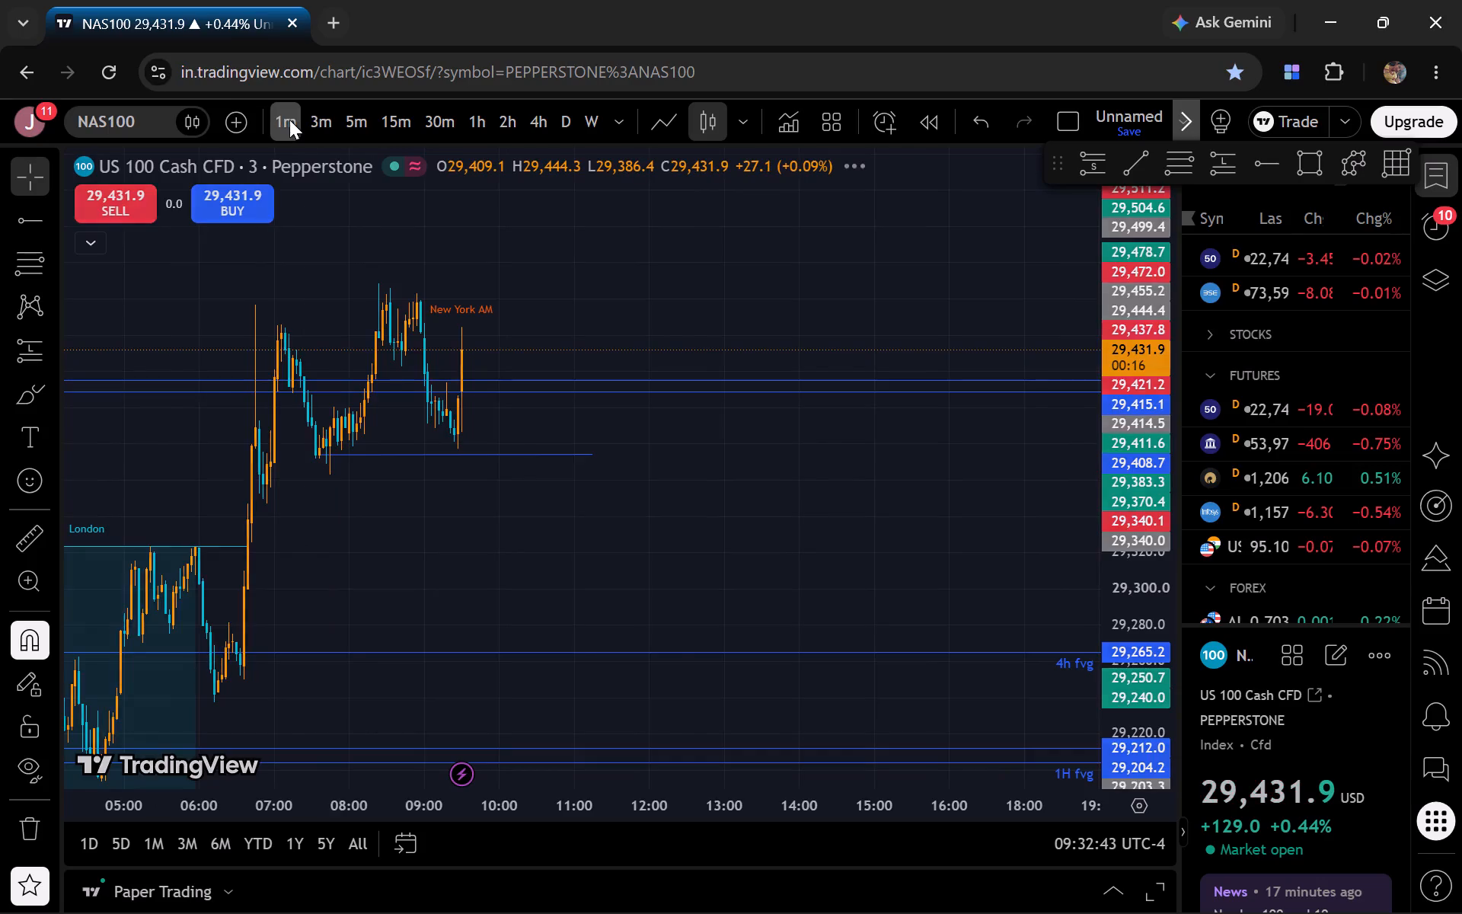
left_click(324, 120)
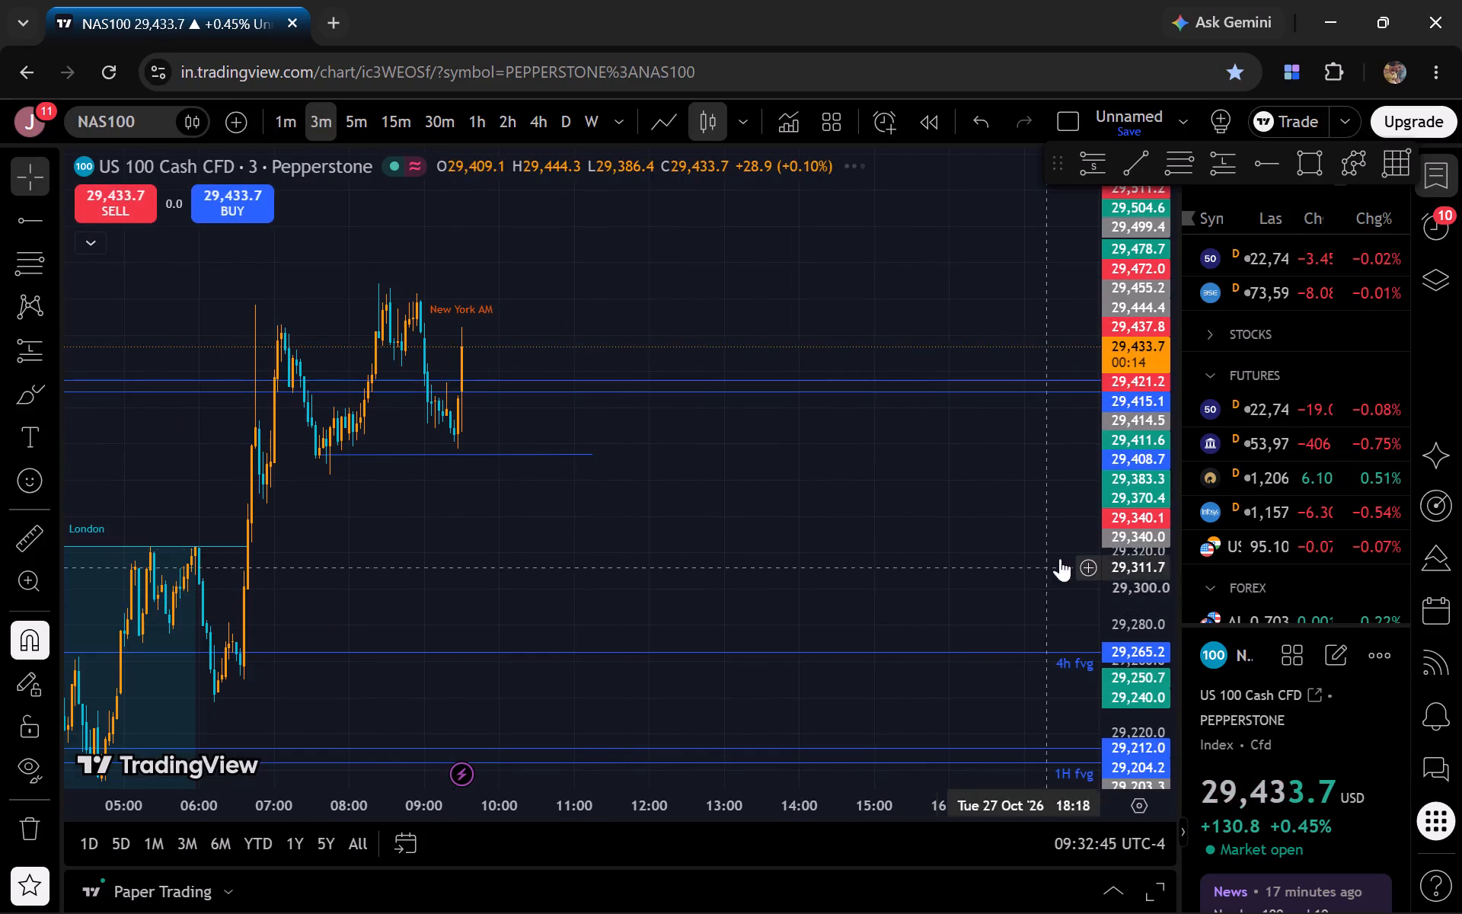
left_click_drag(1135, 523, 1132, 363)
left_click_drag(726, 291, 934, 391)
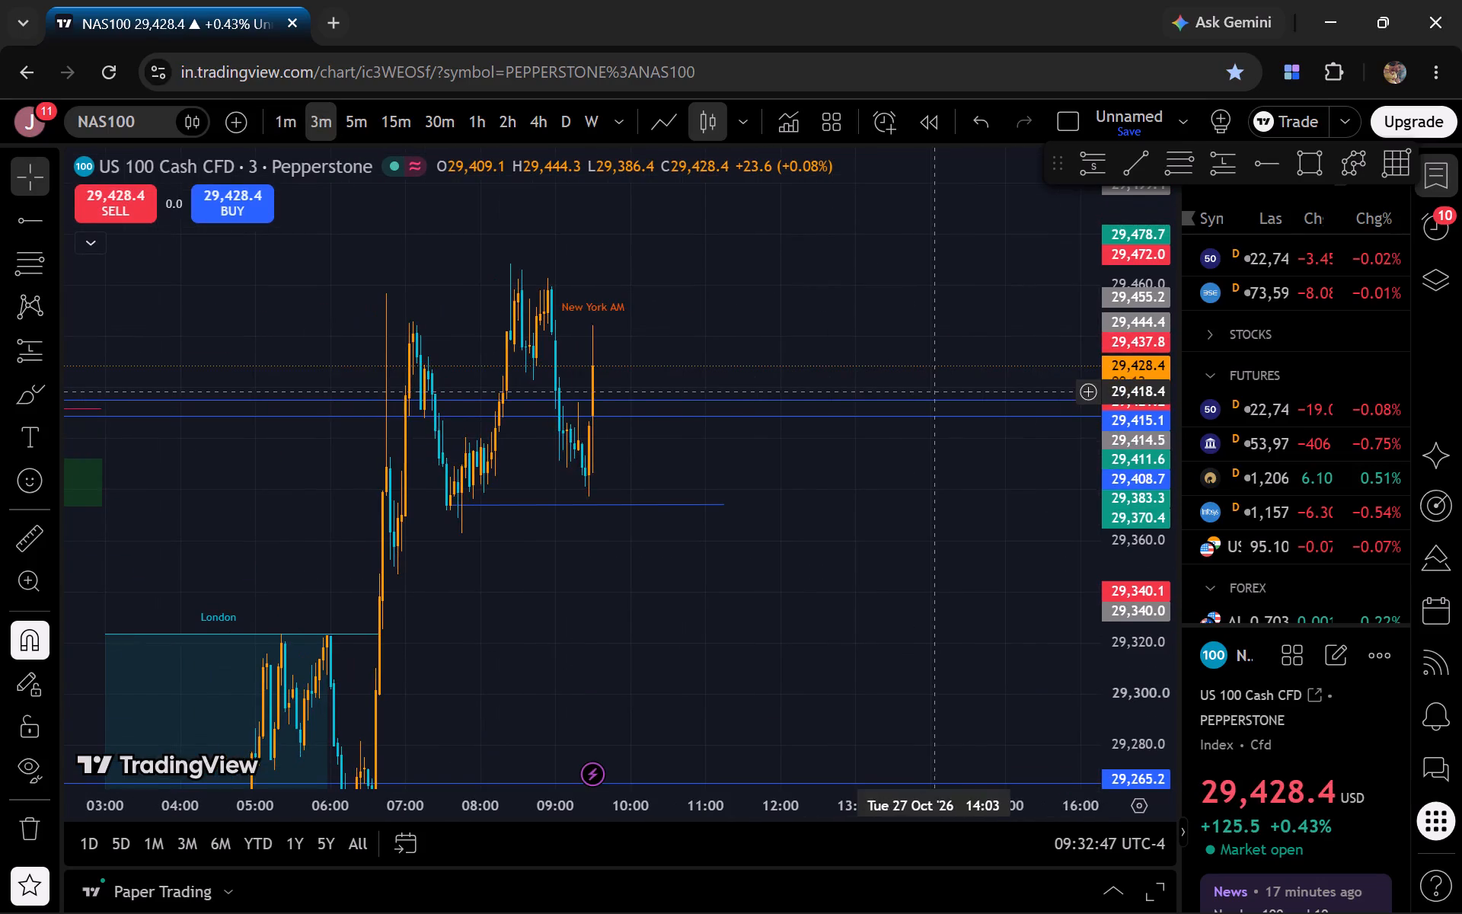
left_click_drag(1129, 516, 1128, 474)
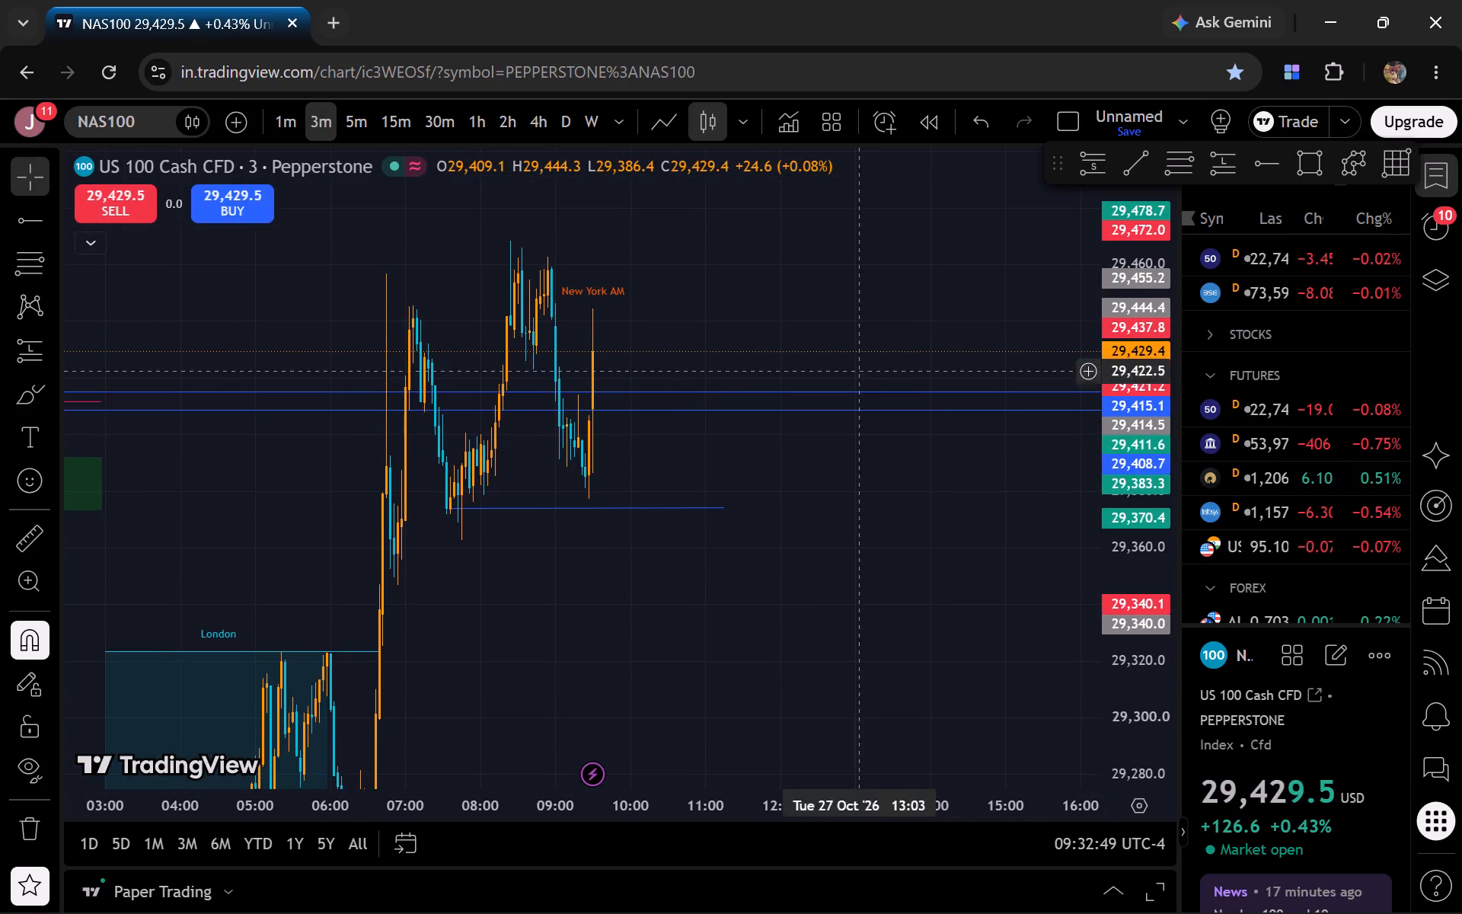
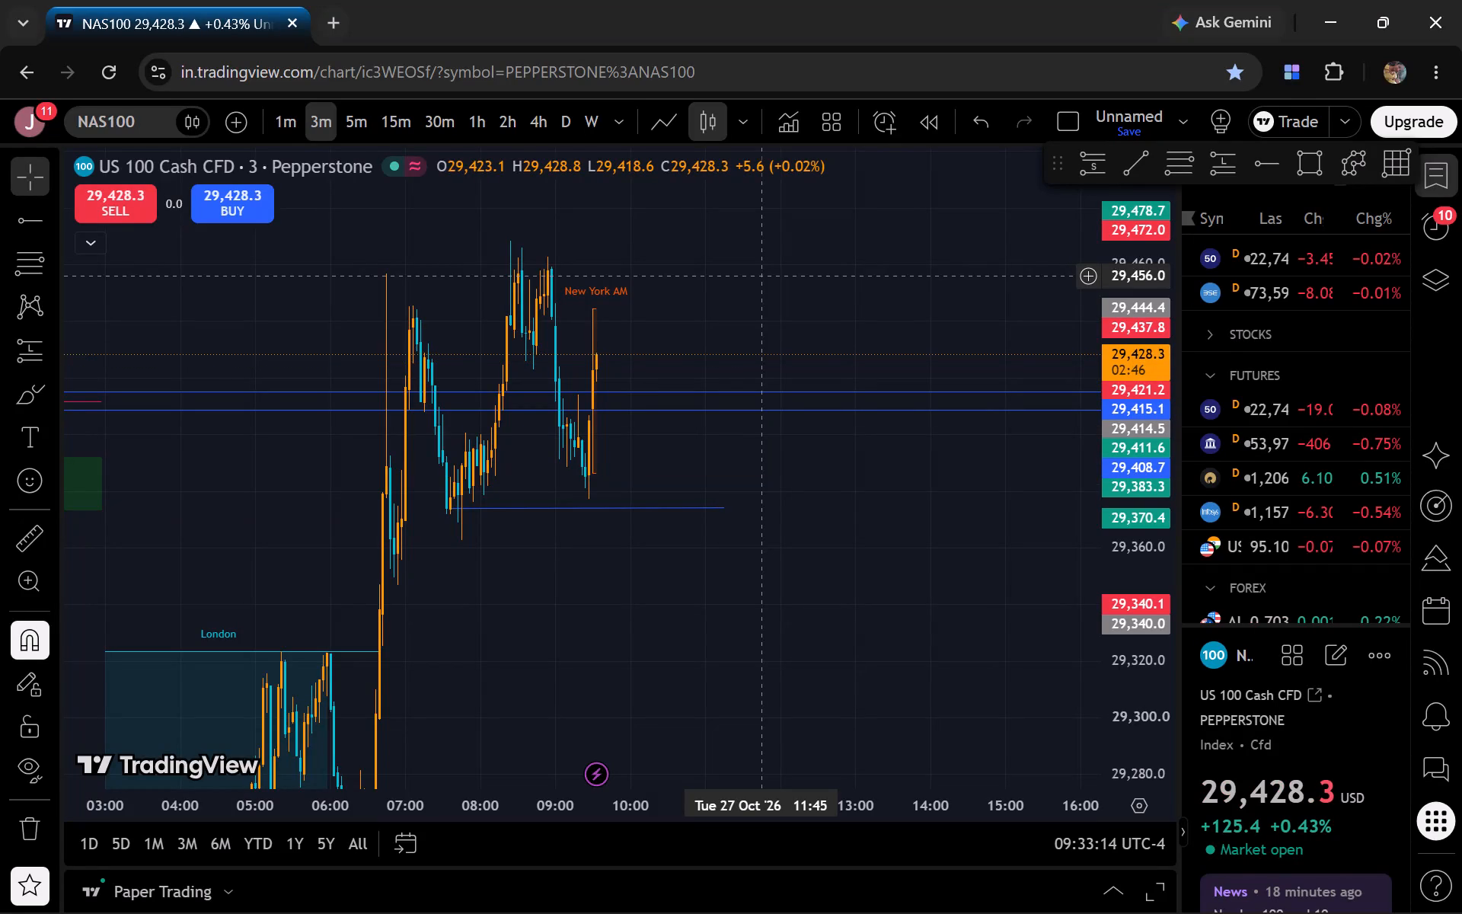
Compare the 5-, 3- and 1-minute timeframes and examine the New York AM move against the earlier session highs on the 1-minute chart.
left_click(346, 114)
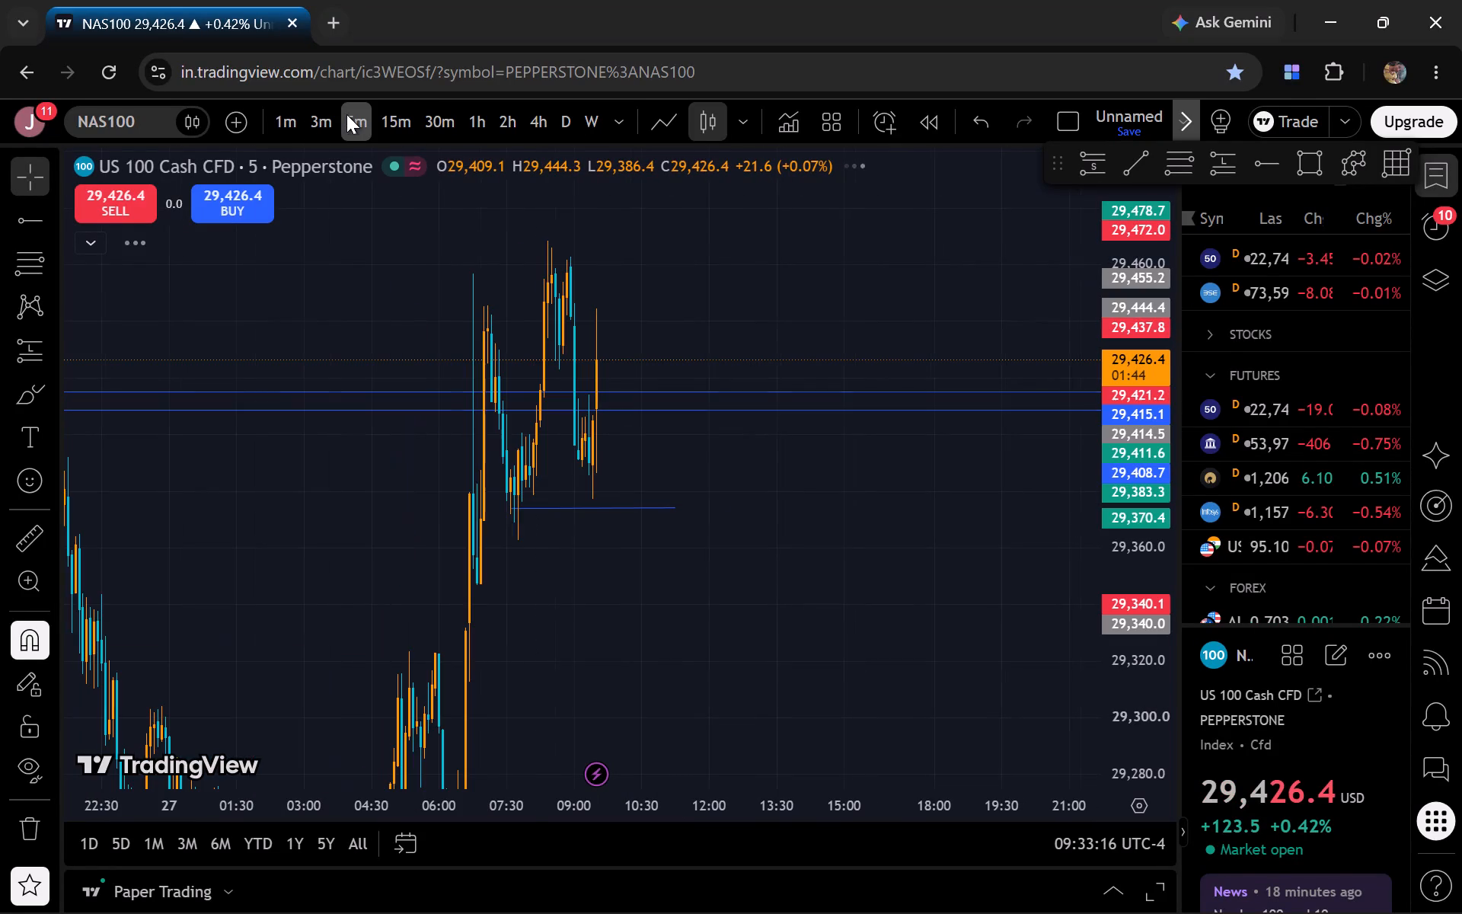
left_click(332, 114)
left_click(284, 110)
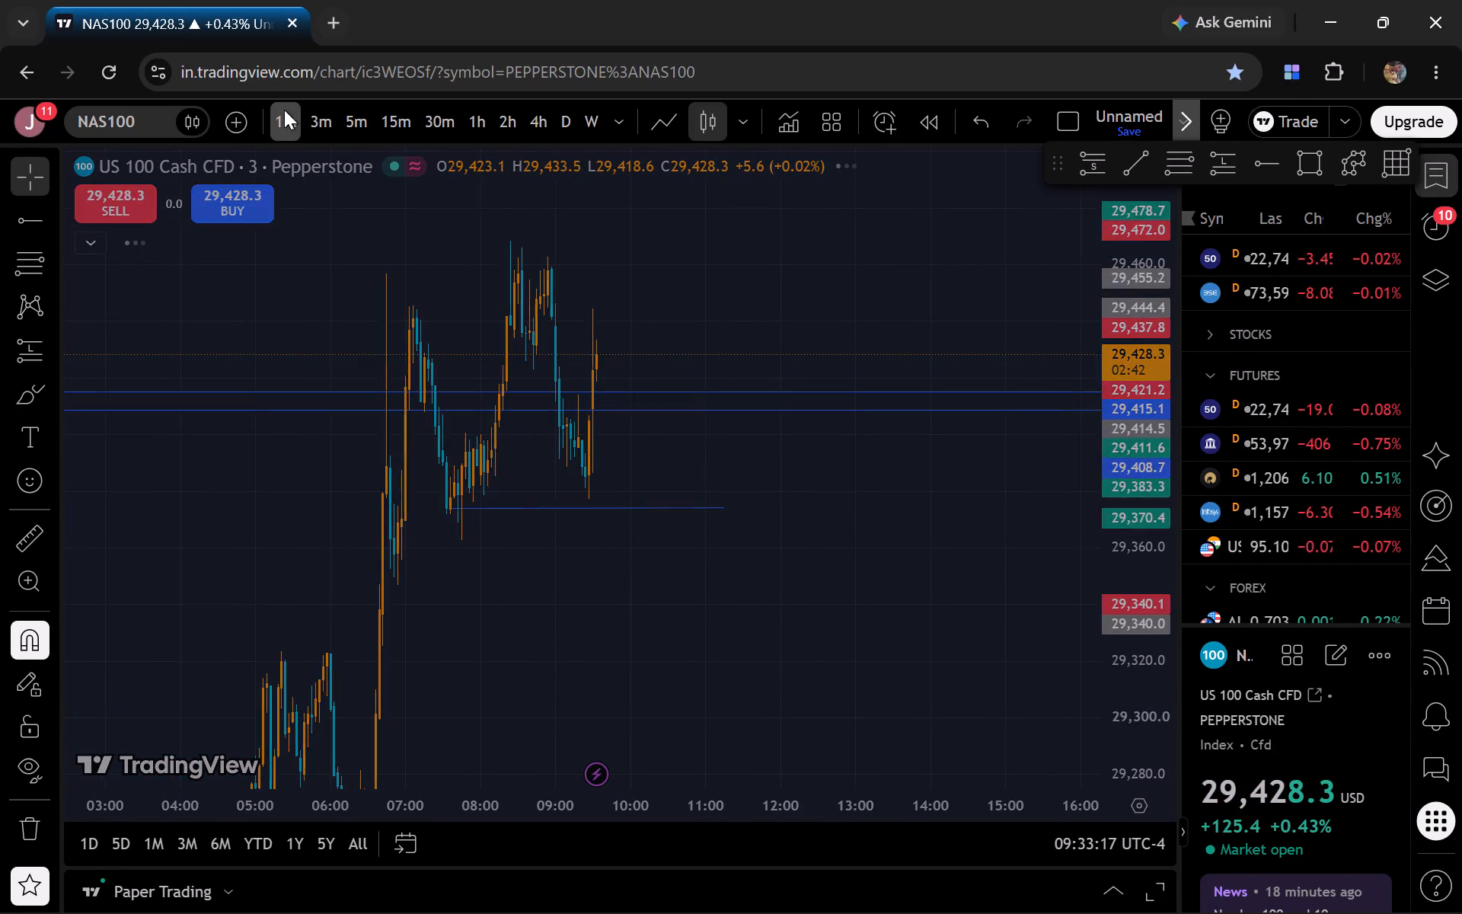
left_click_drag(1155, 491, 1154, 328)
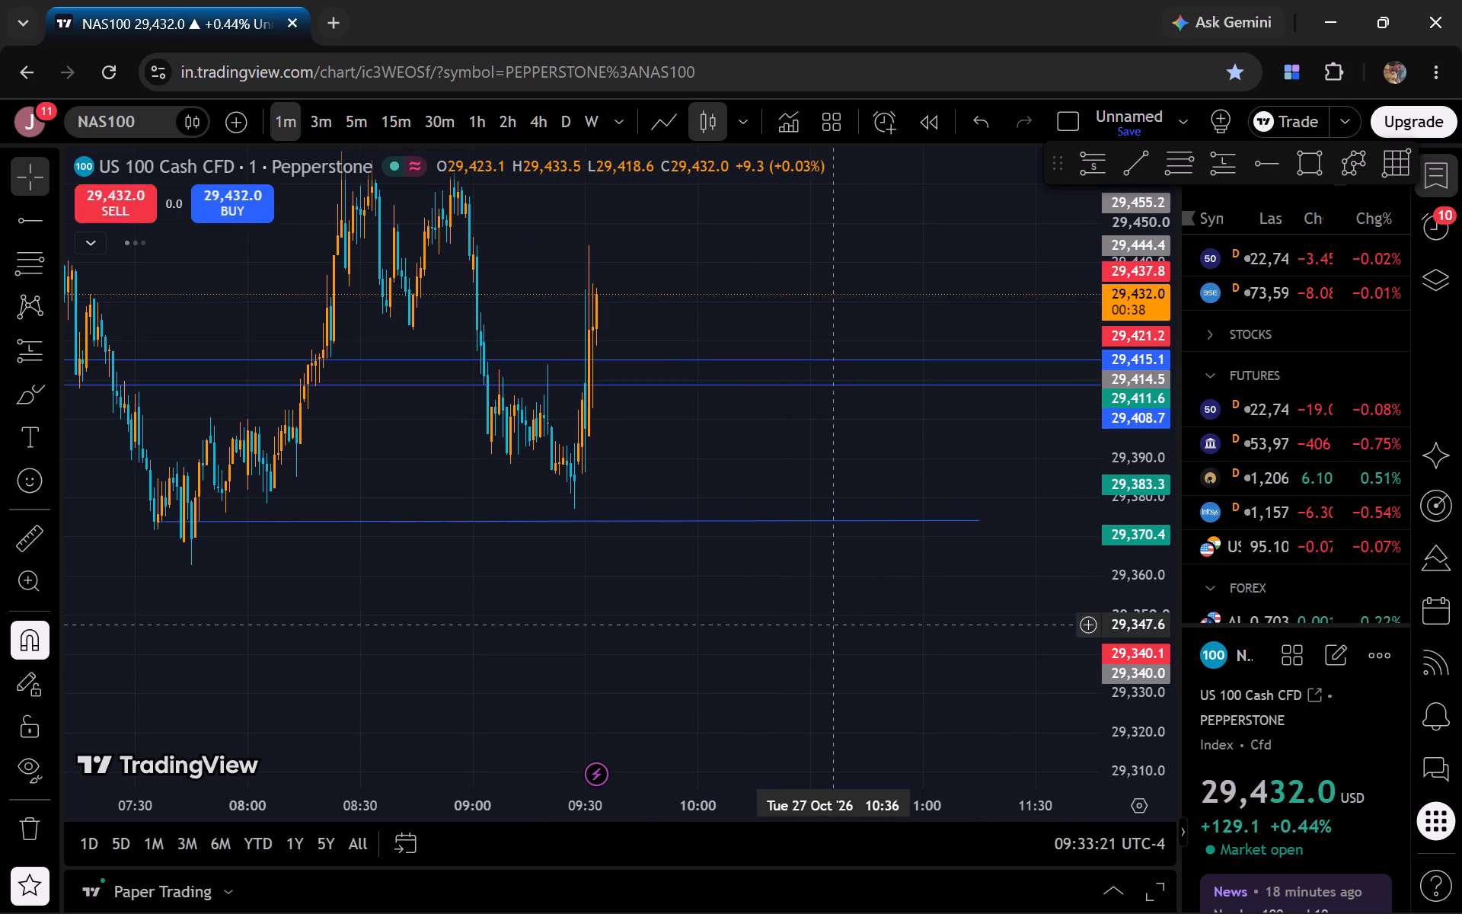
left_click_drag(687, 260, 879, 507)
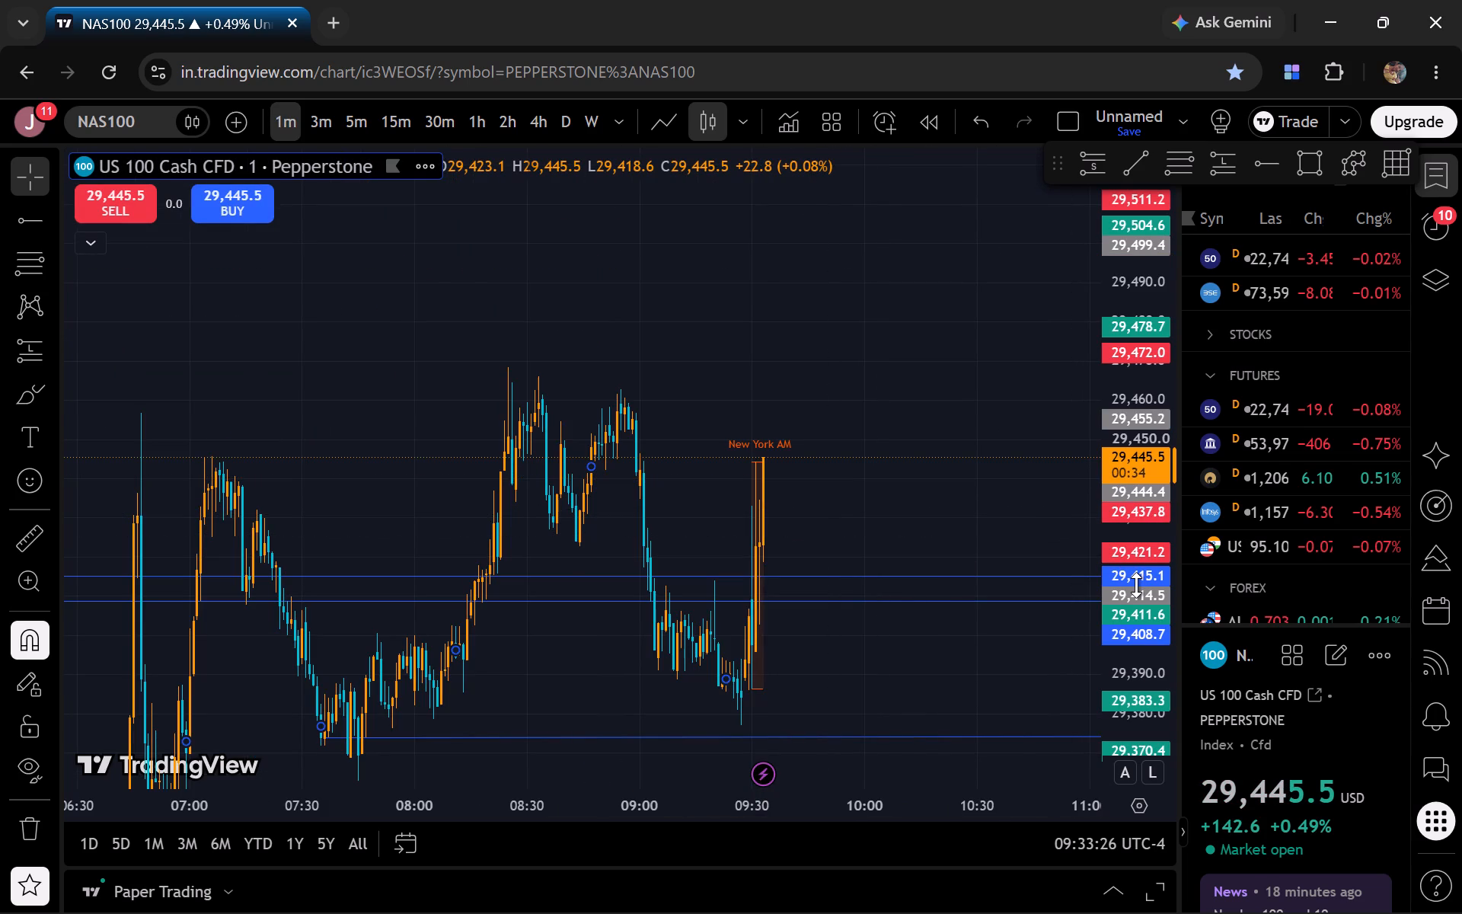
left_click_drag(746, 258, 746, 303)
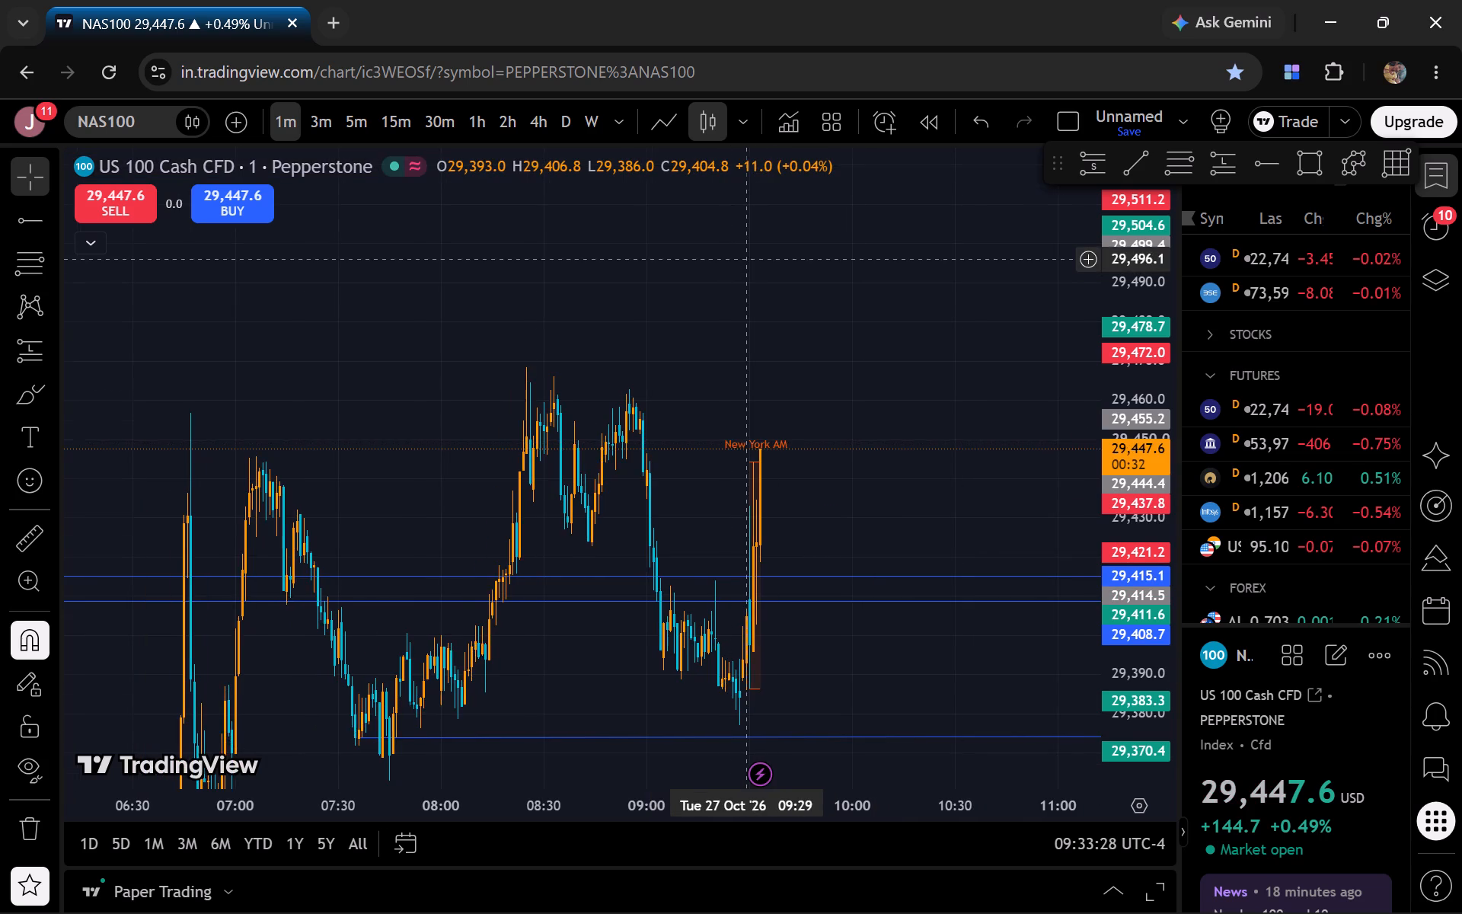
left_click_drag(746, 303, 785, 478)
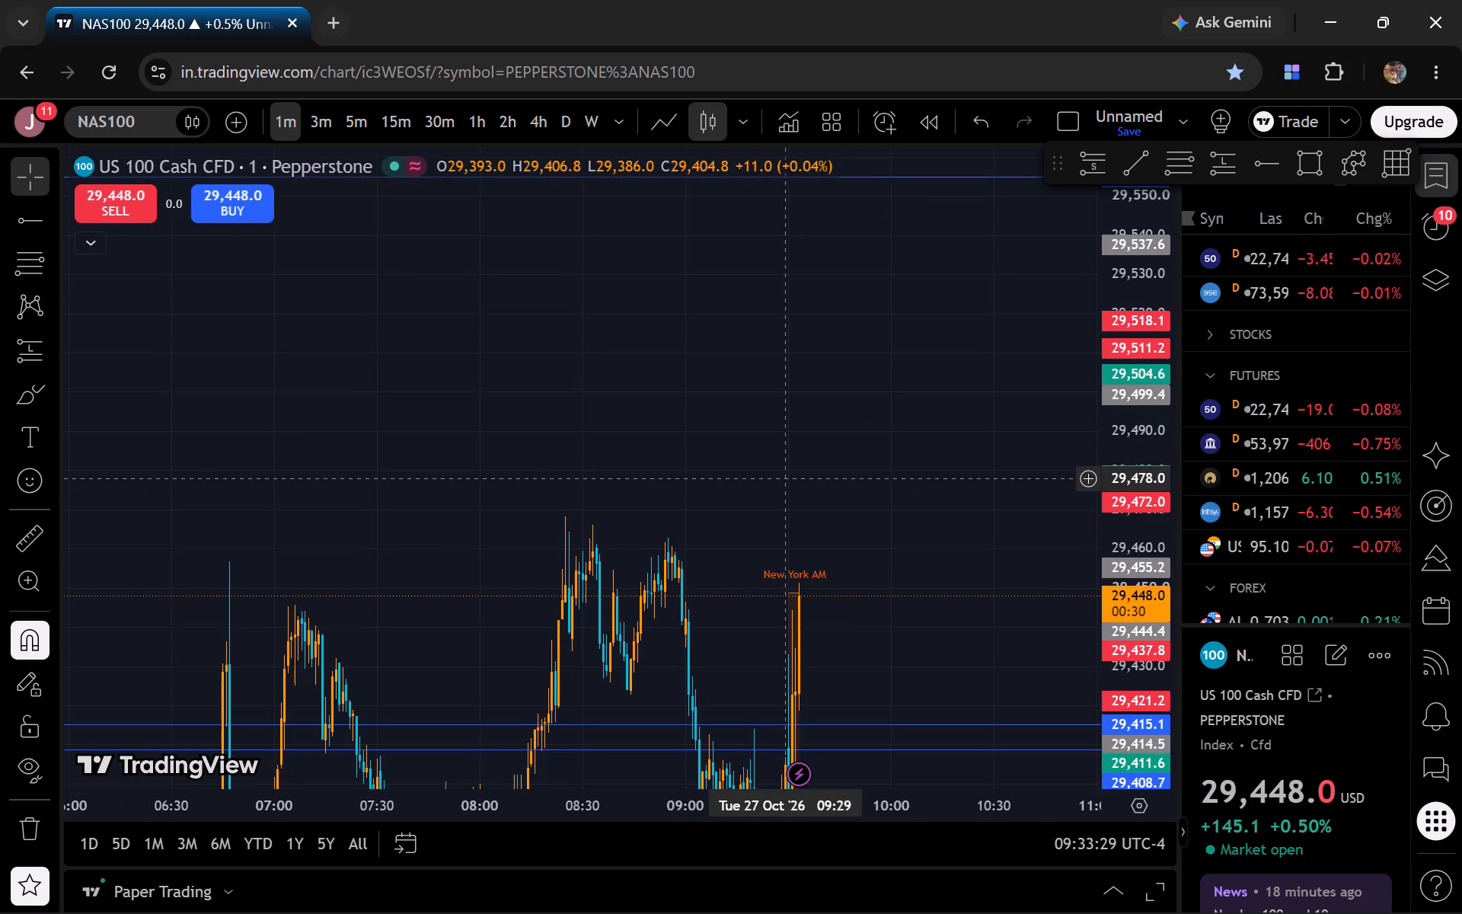
left_click_drag(785, 478, 886, 286)
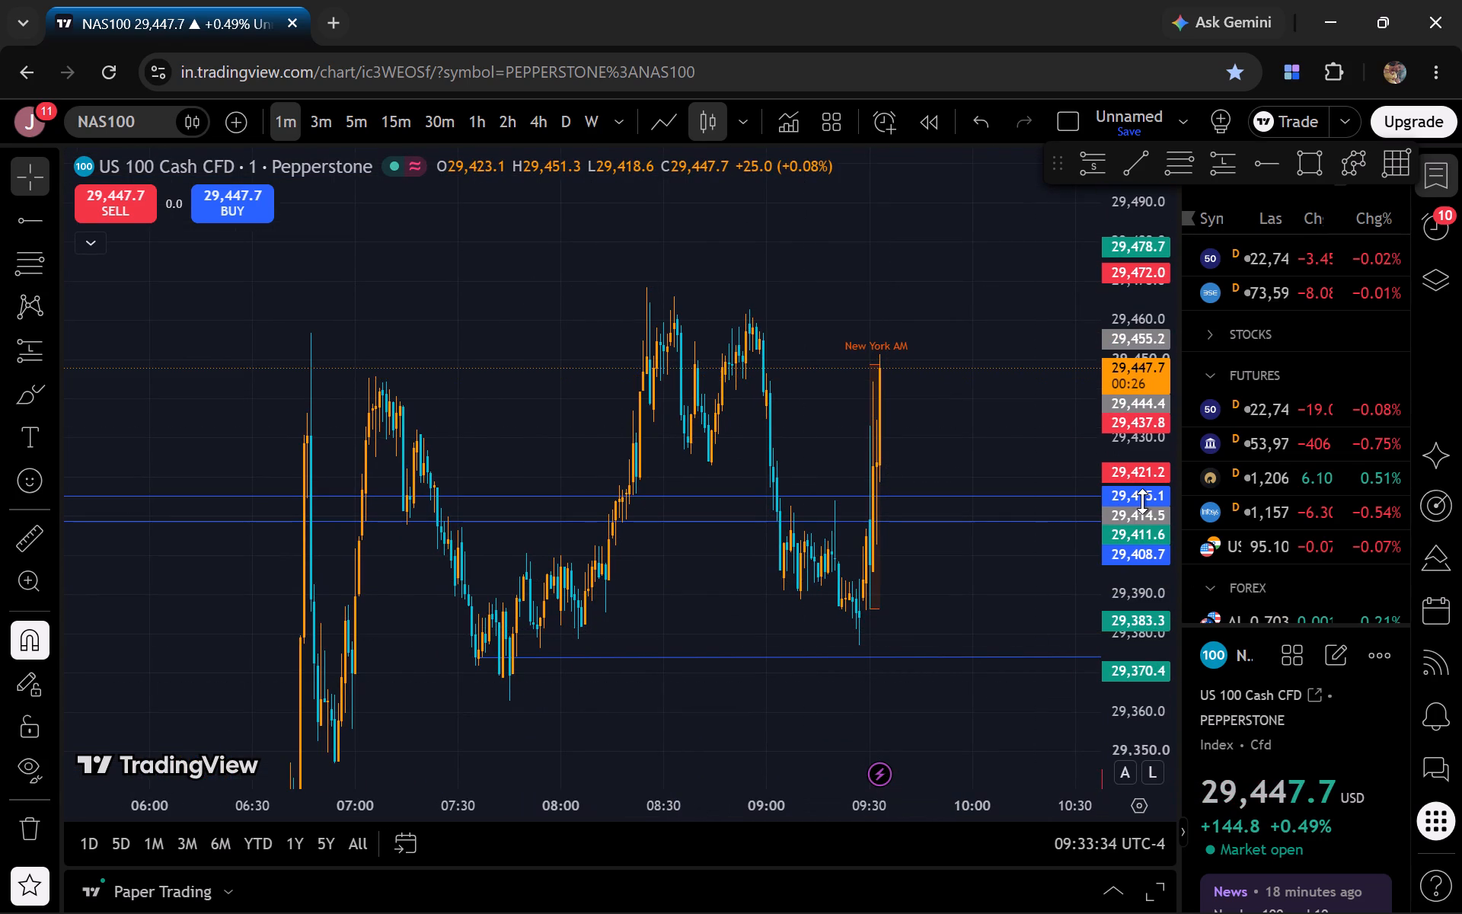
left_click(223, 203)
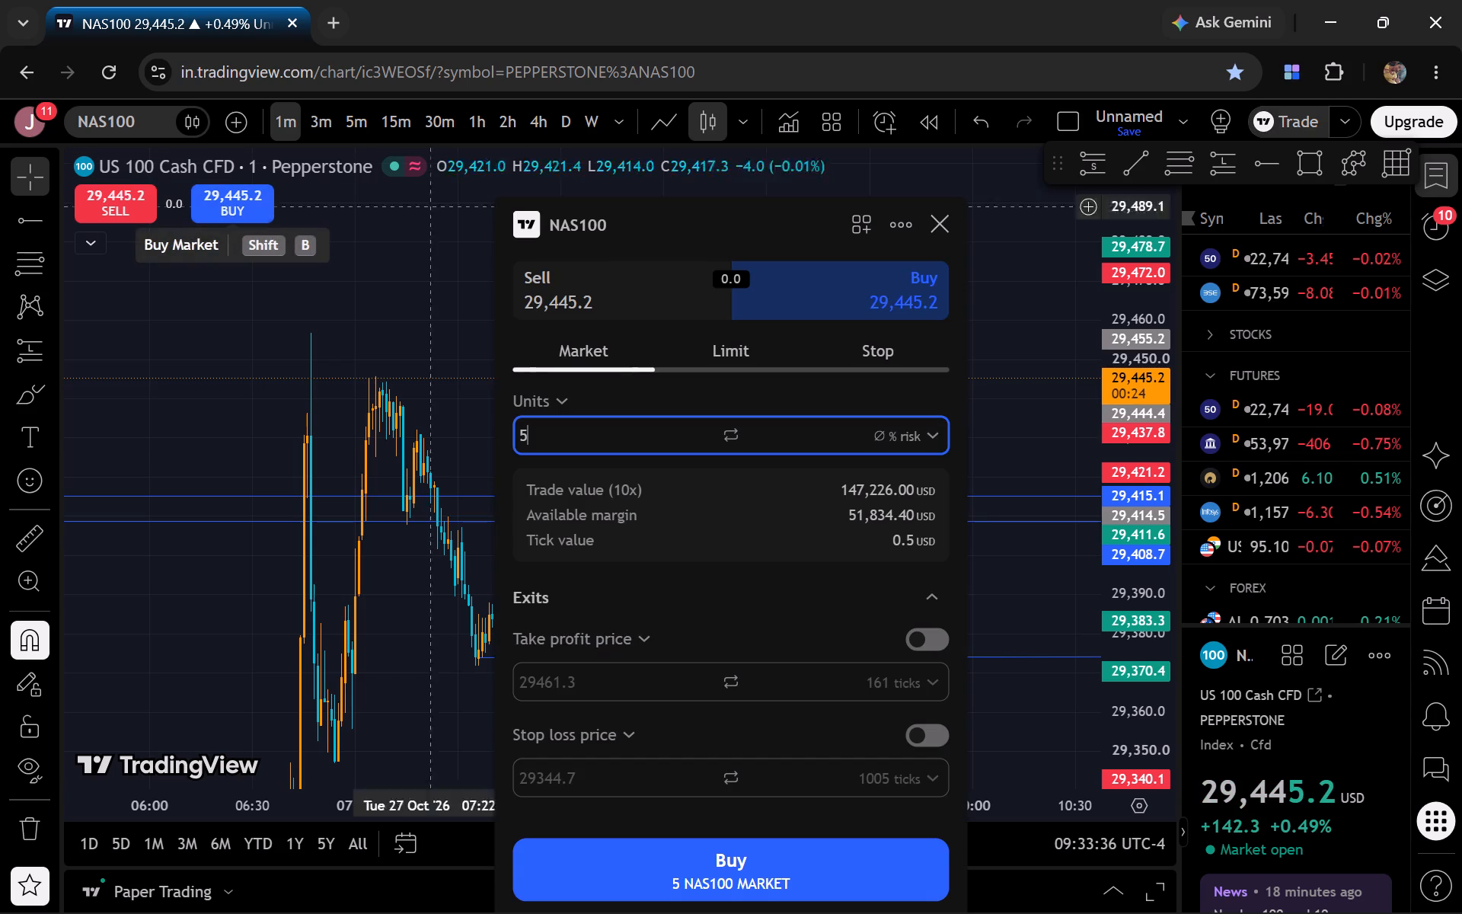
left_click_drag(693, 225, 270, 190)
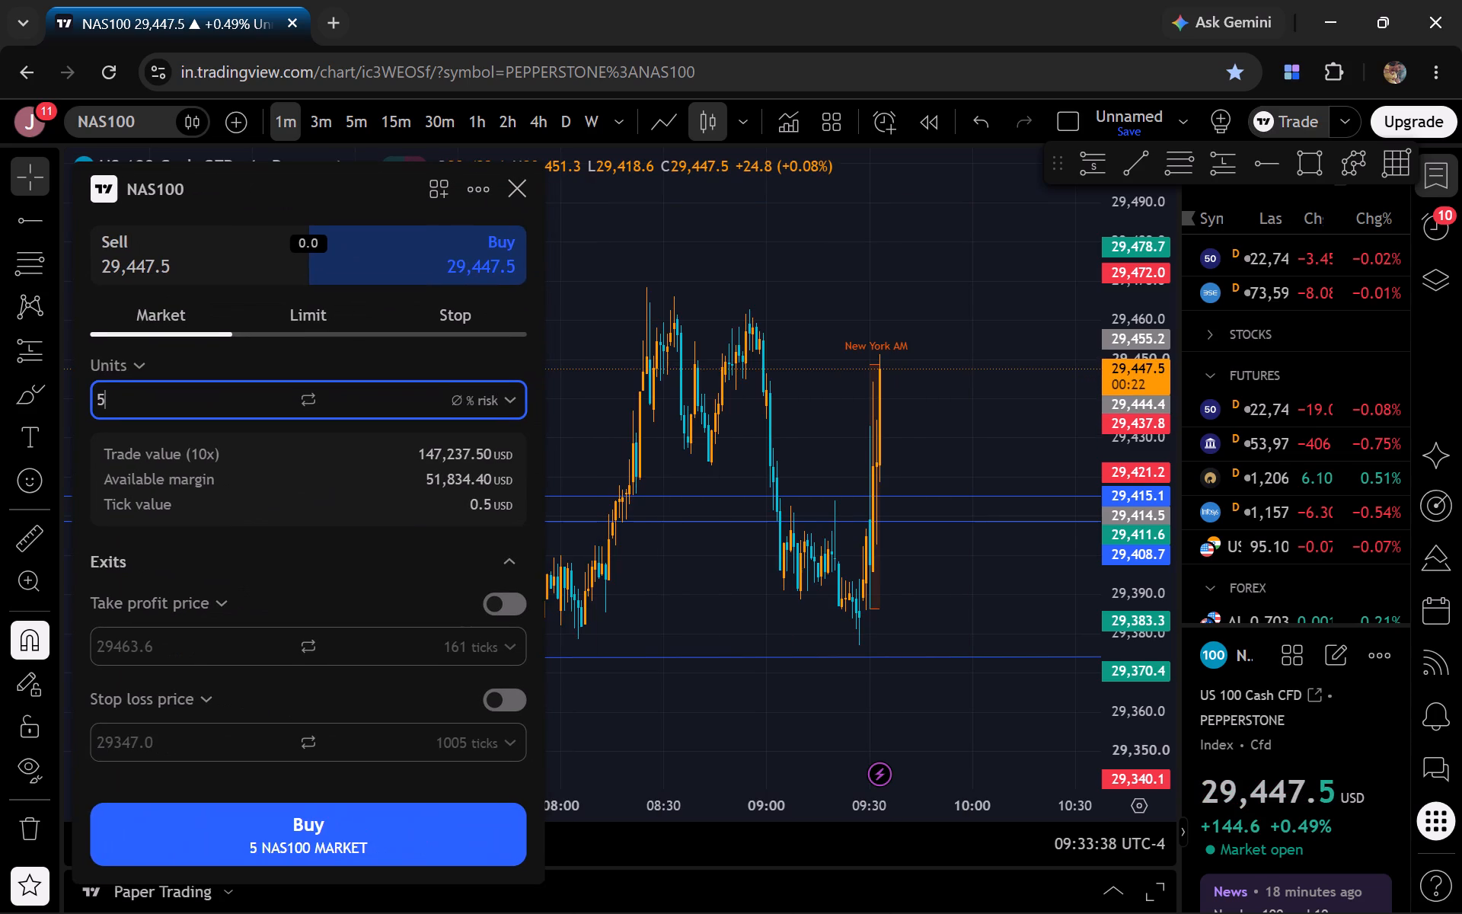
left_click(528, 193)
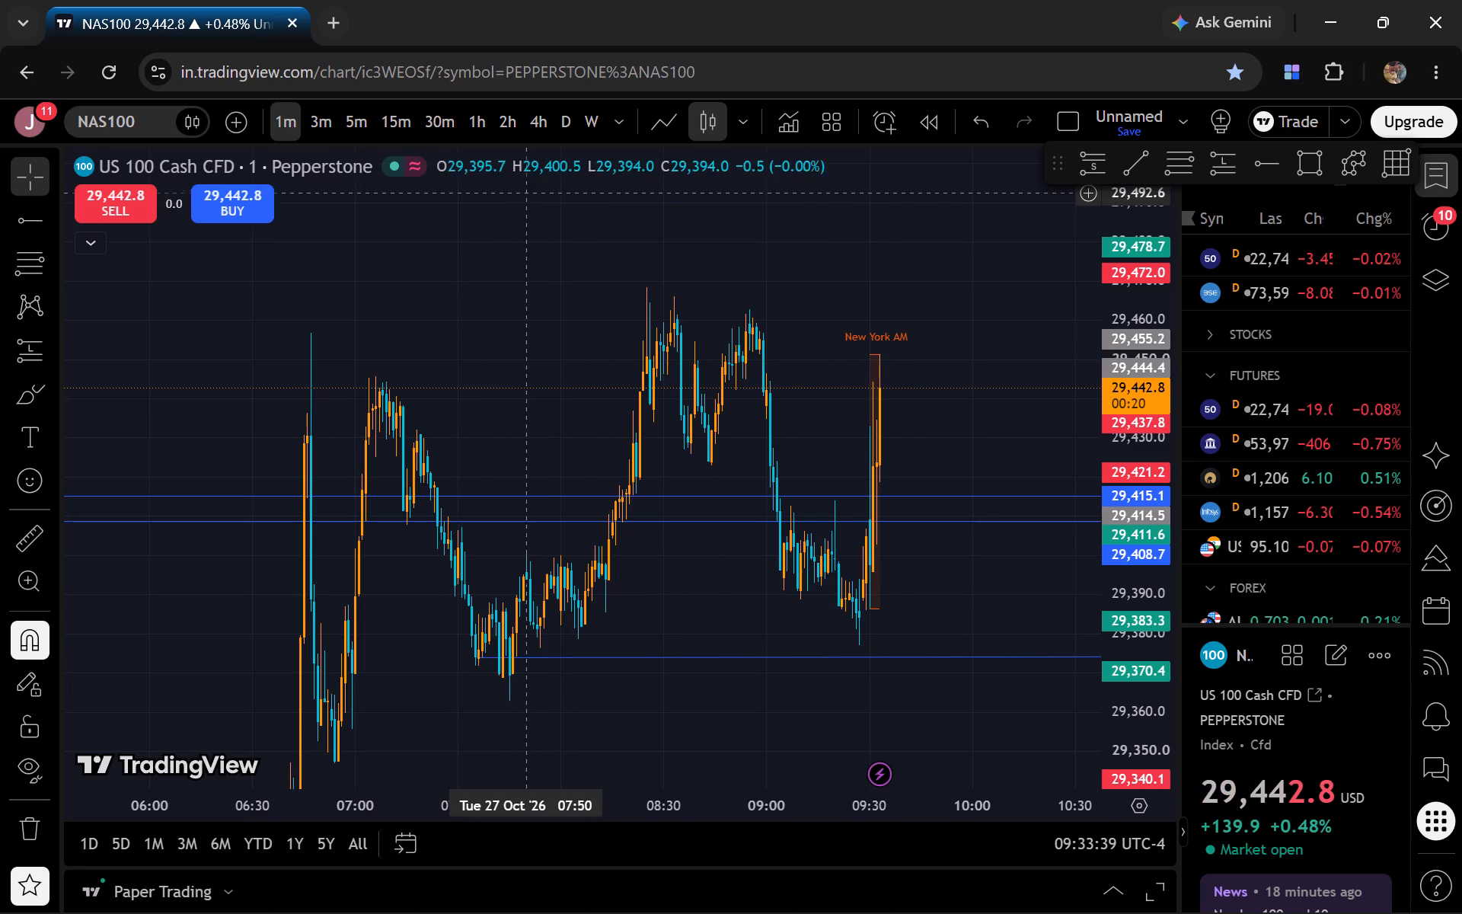
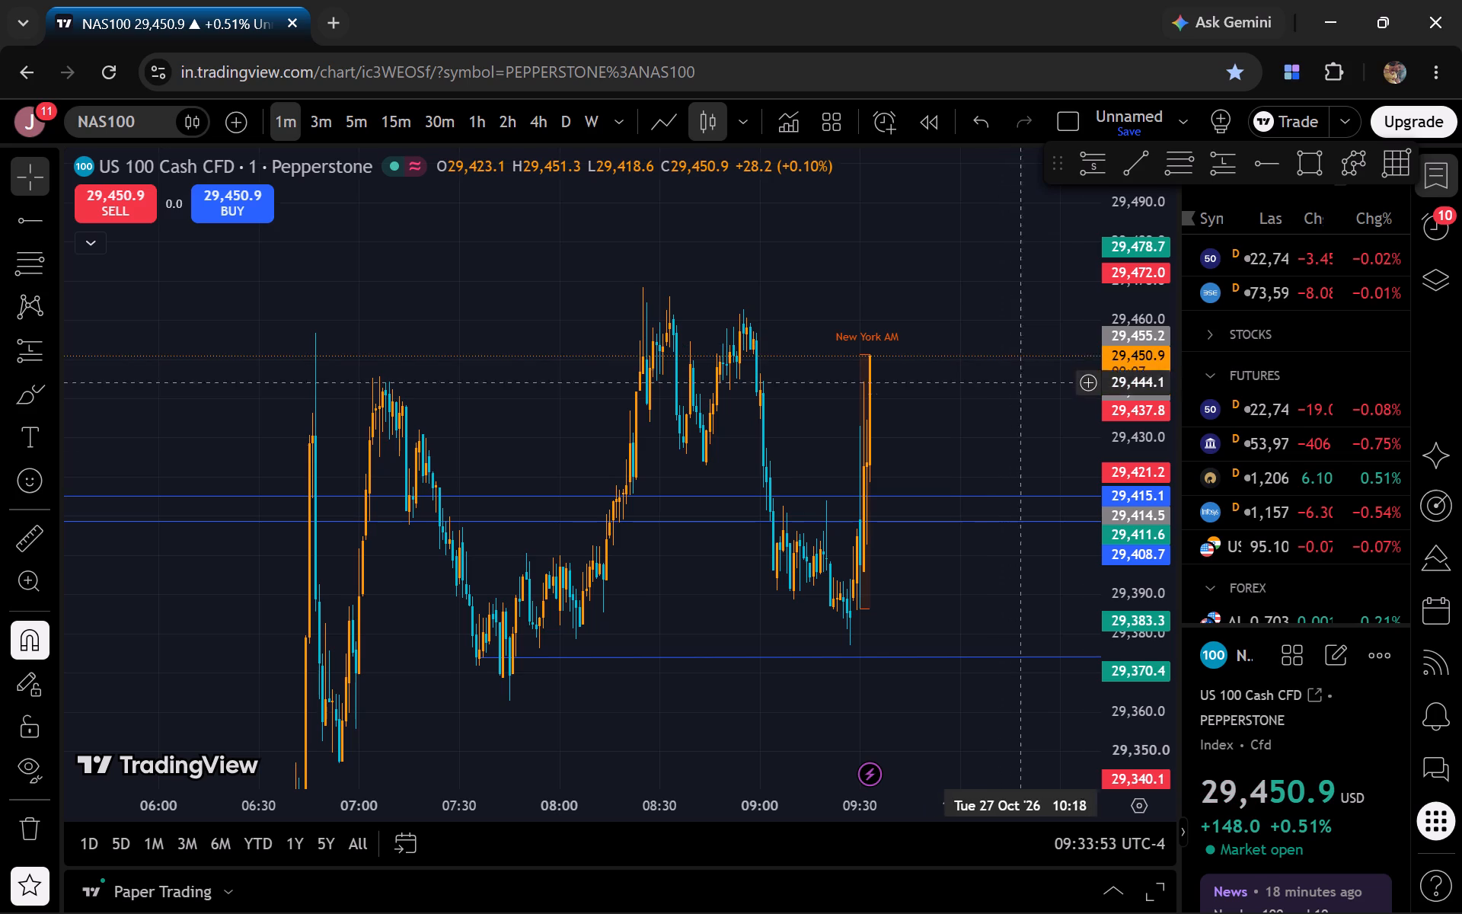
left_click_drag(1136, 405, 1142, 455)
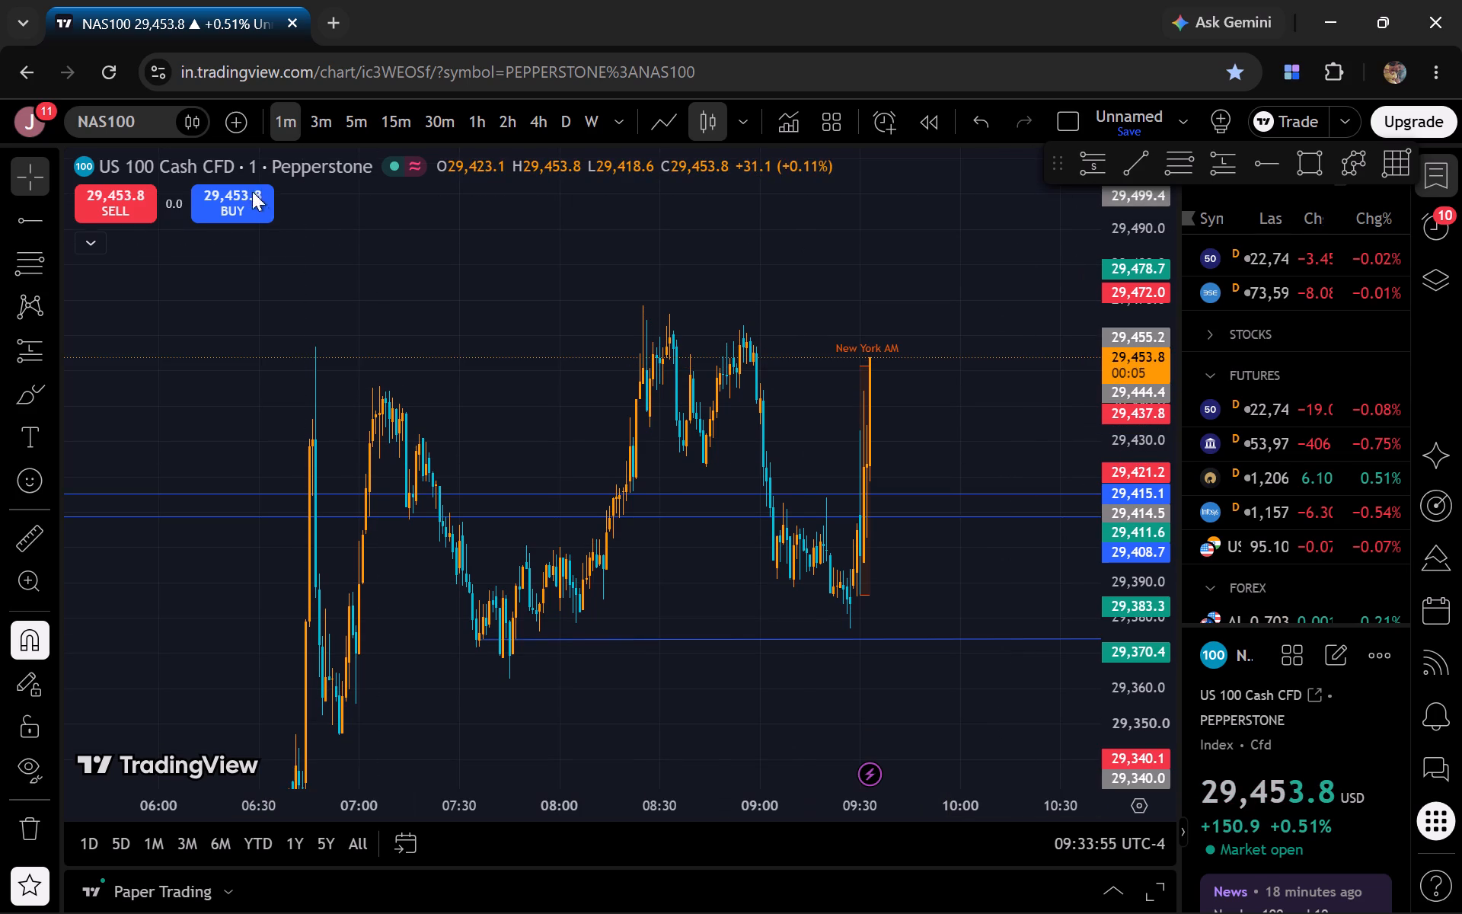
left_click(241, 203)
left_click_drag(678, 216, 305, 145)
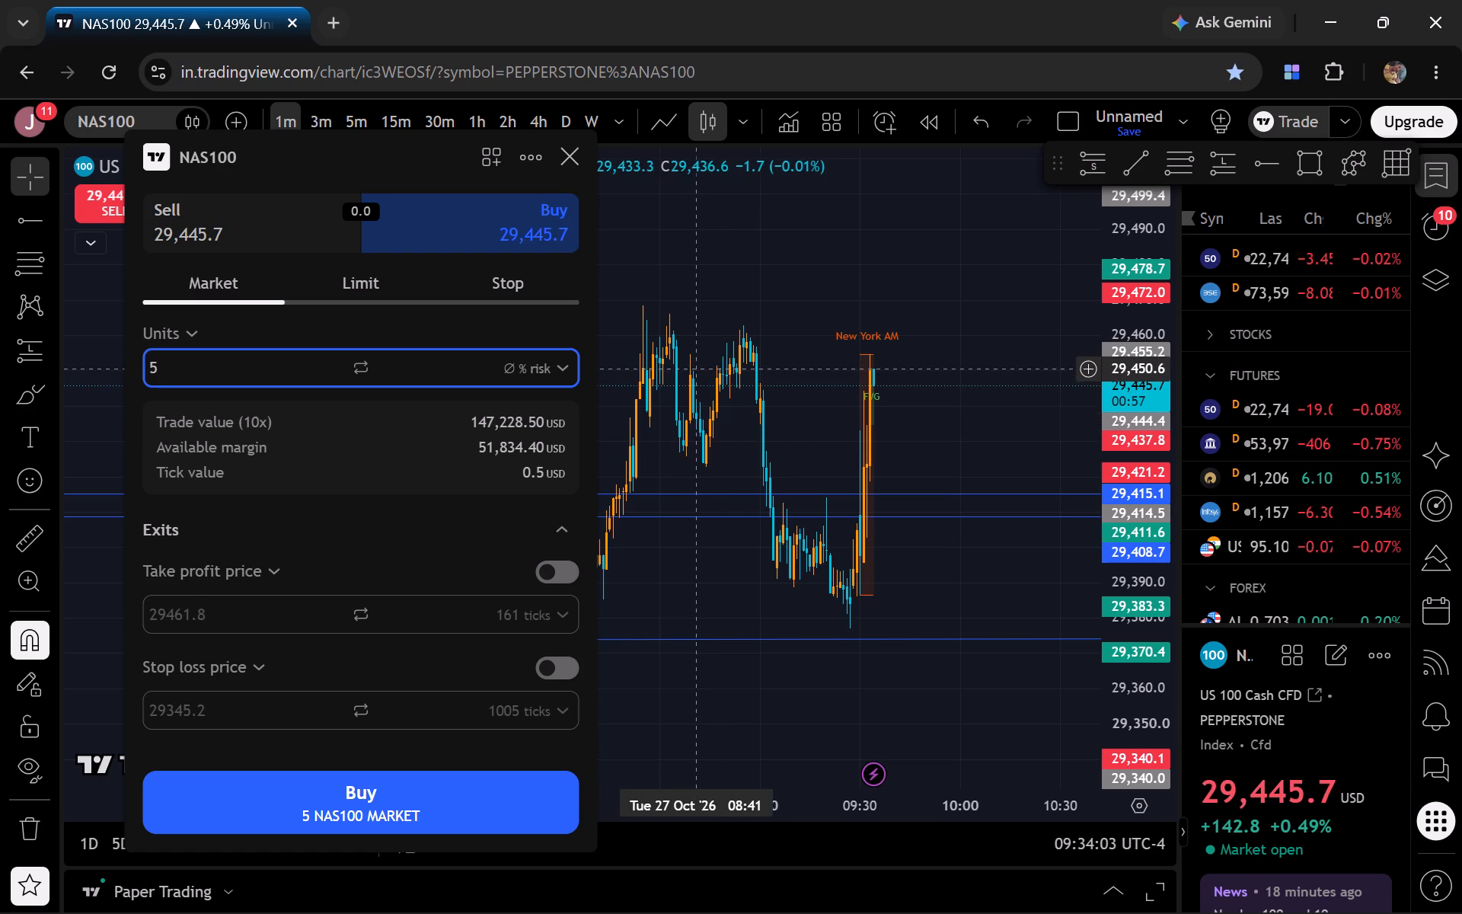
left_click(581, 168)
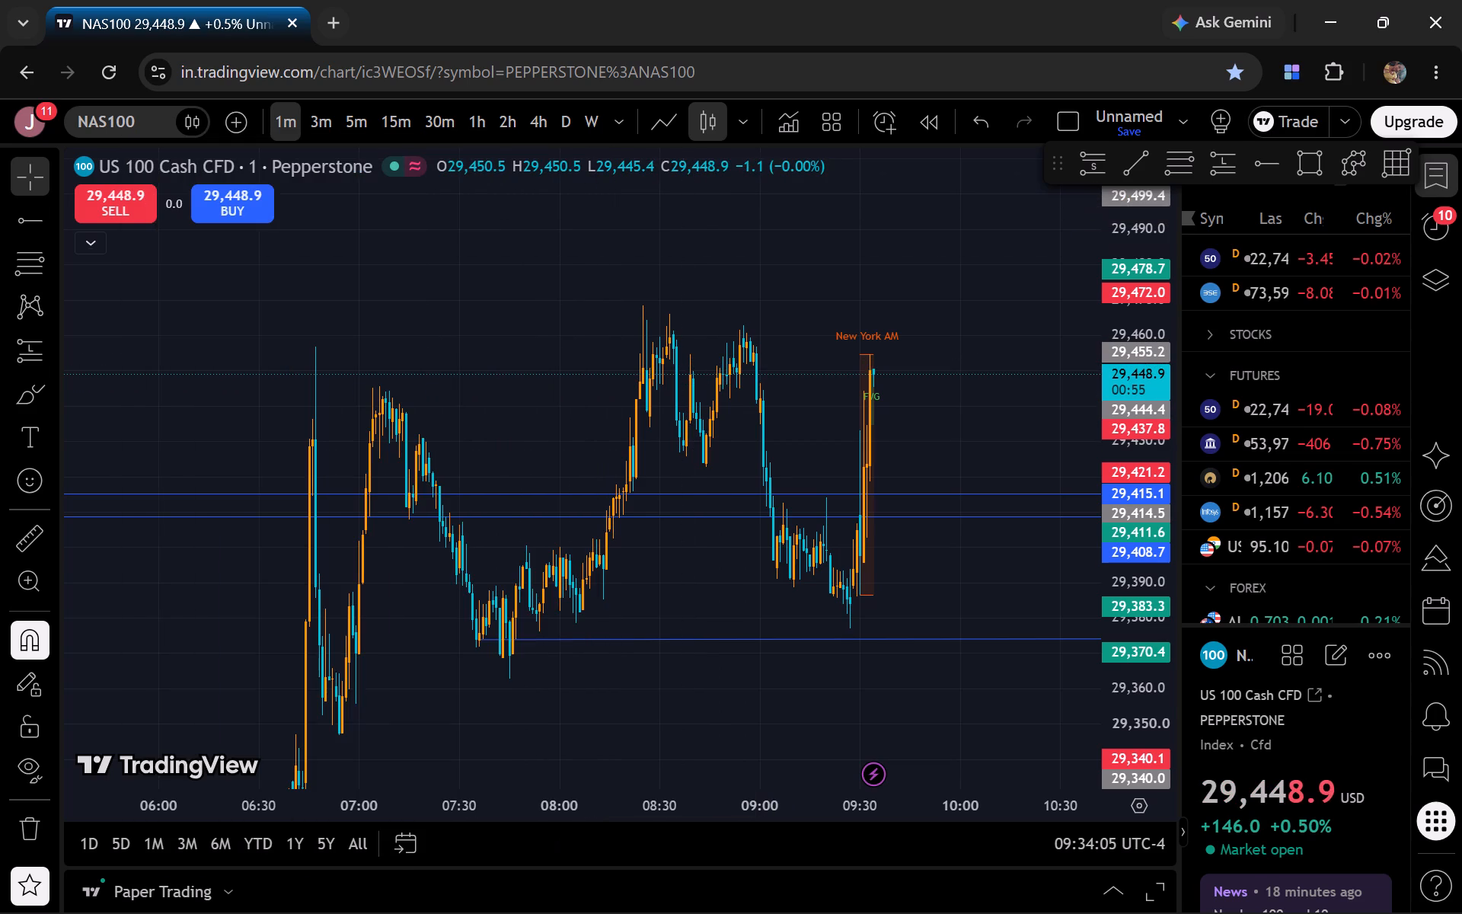
Buy 5 units of NAS100 at market.
left_click_drag(1120, 478, 1117, 254)
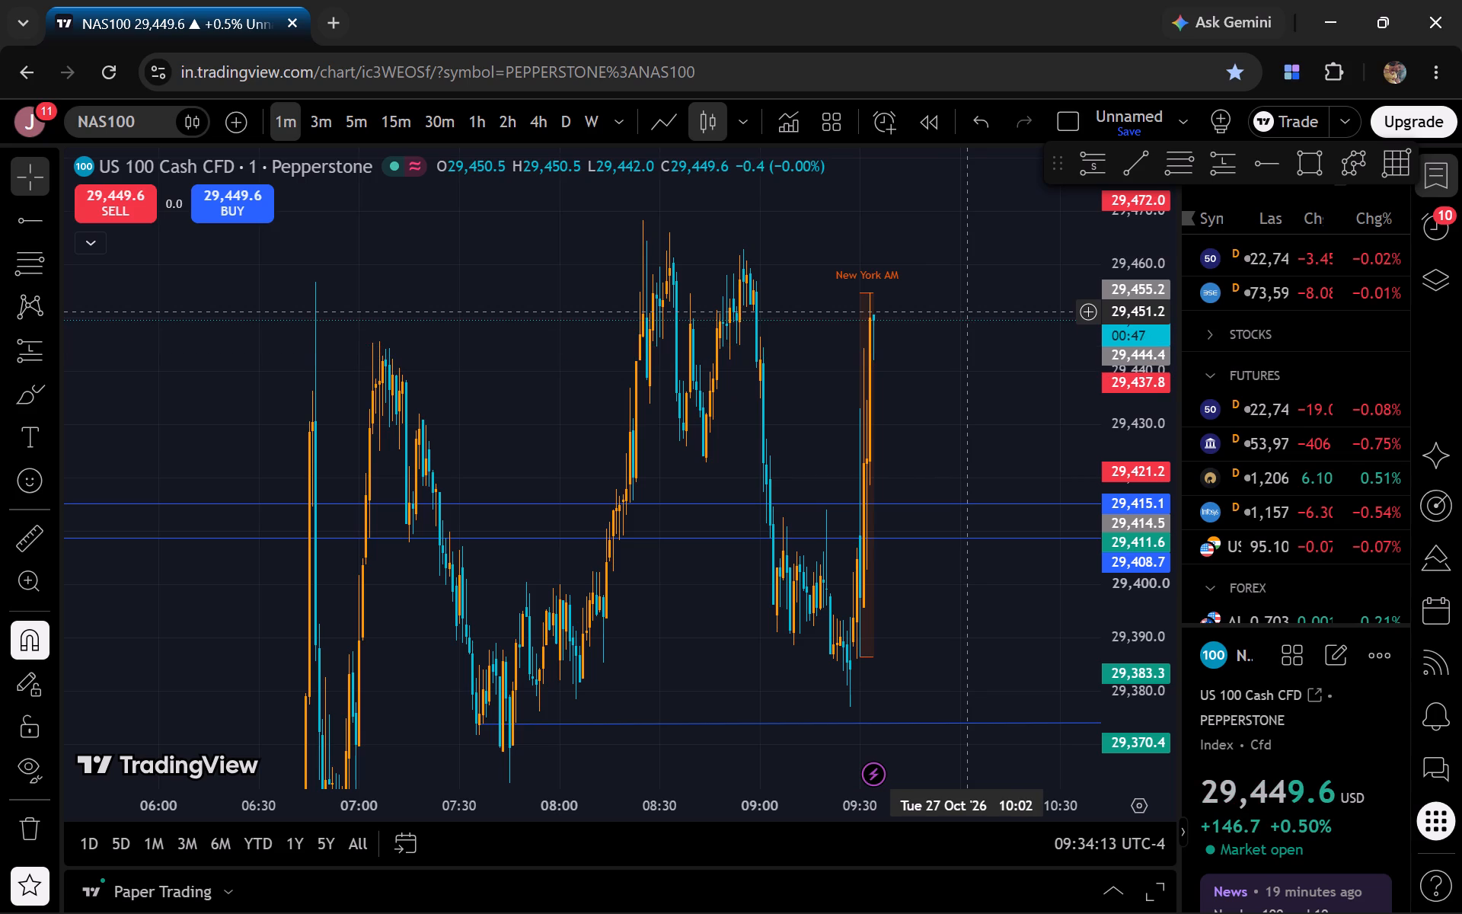
left_click(213, 218)
key("Return")
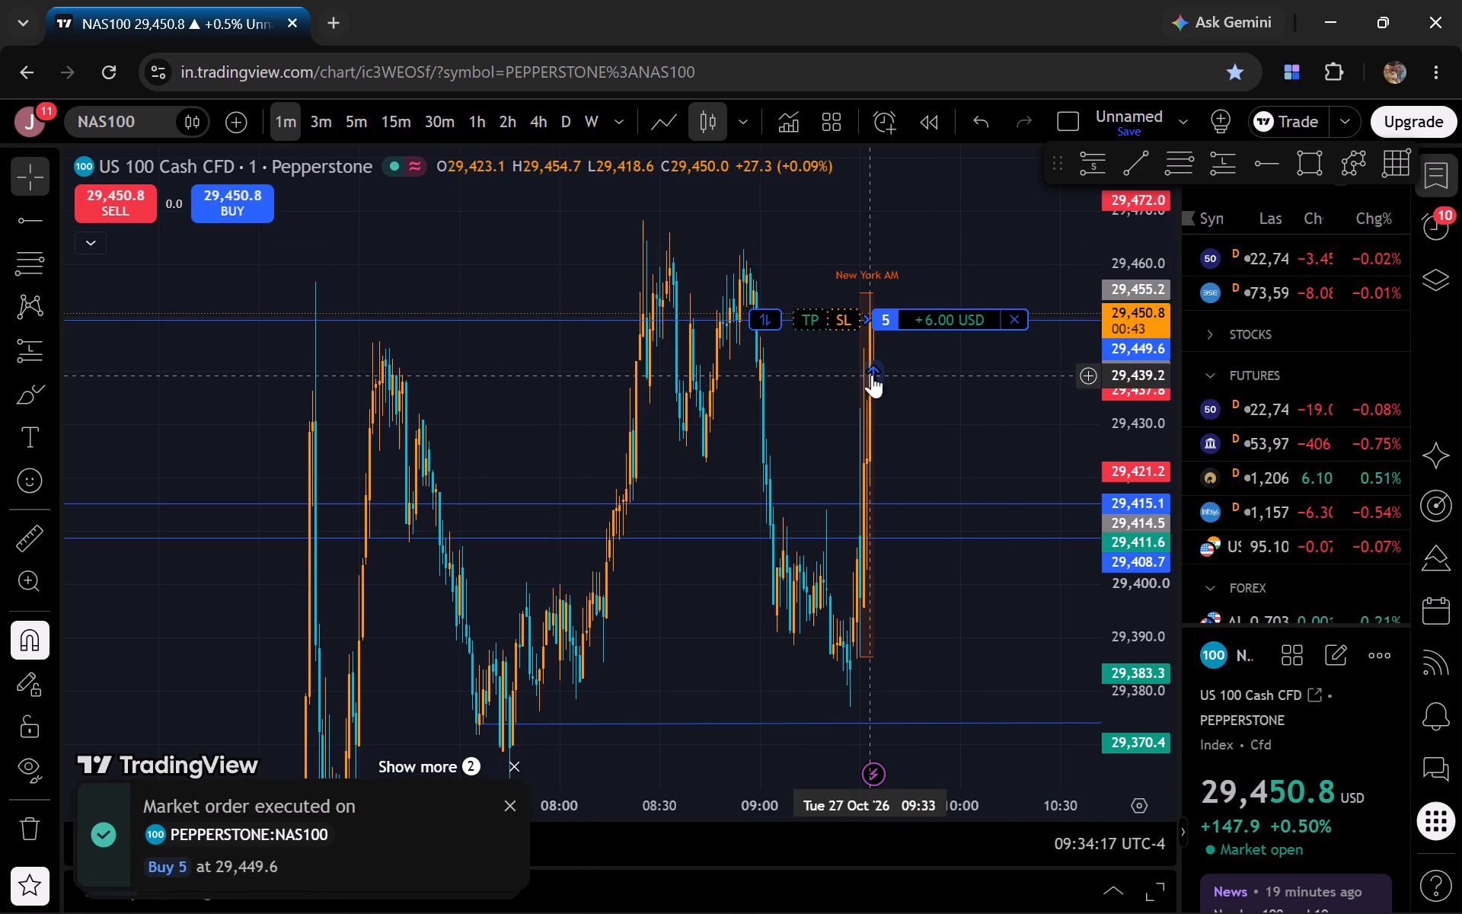
Add a take profit order at 29,550.3 to the open NAS100 long position.
left_click_drag(872, 375, 773, 683)
left_click_drag(812, 535, 916, 214)
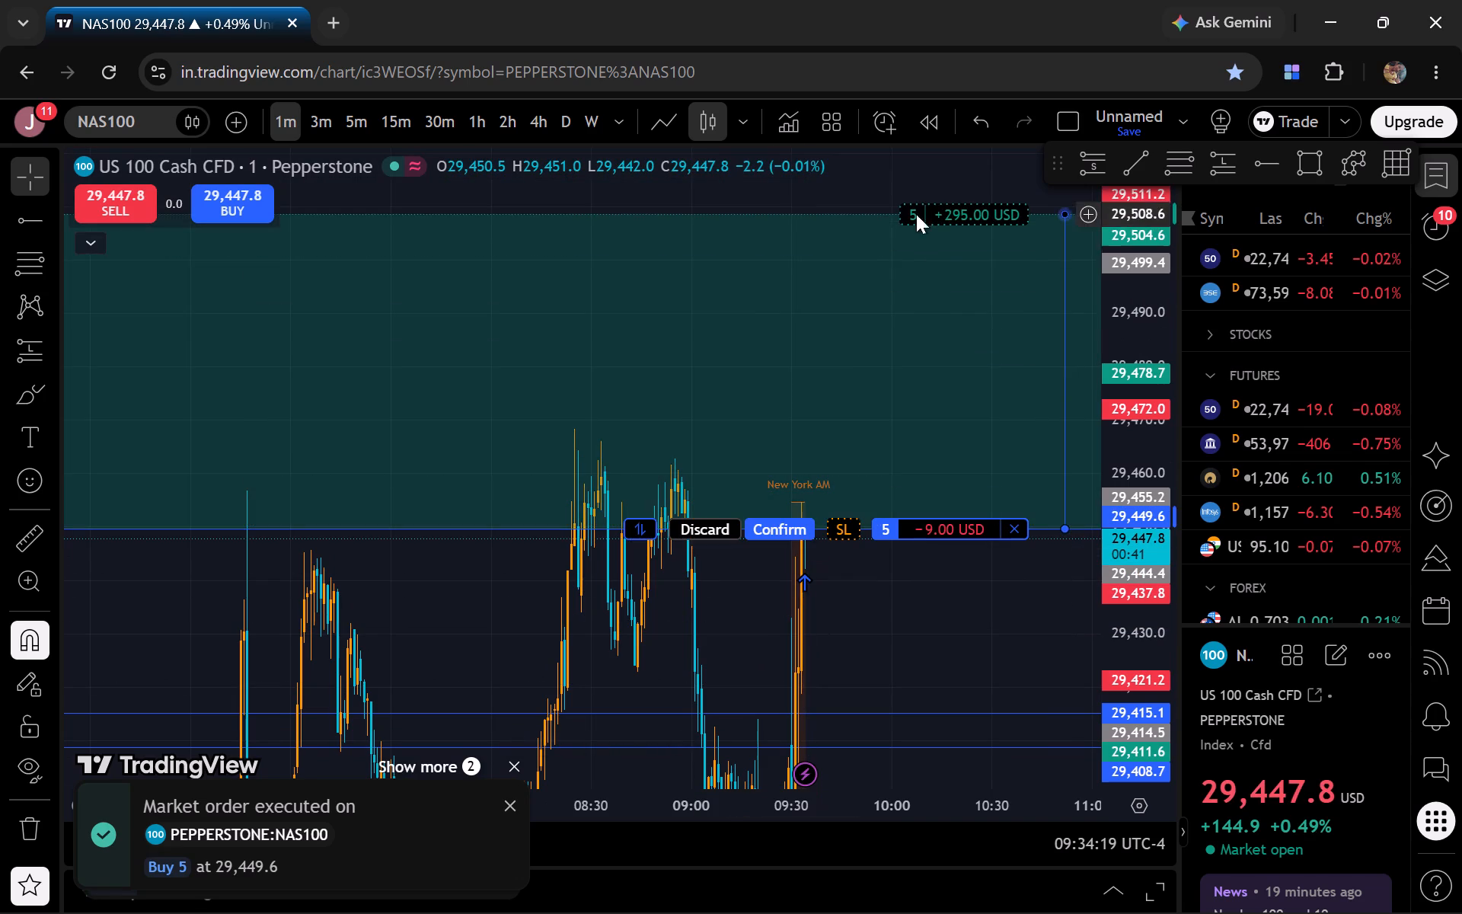
left_click_drag(852, 259, 718, 611)
left_click_drag(933, 486, 994, 313)
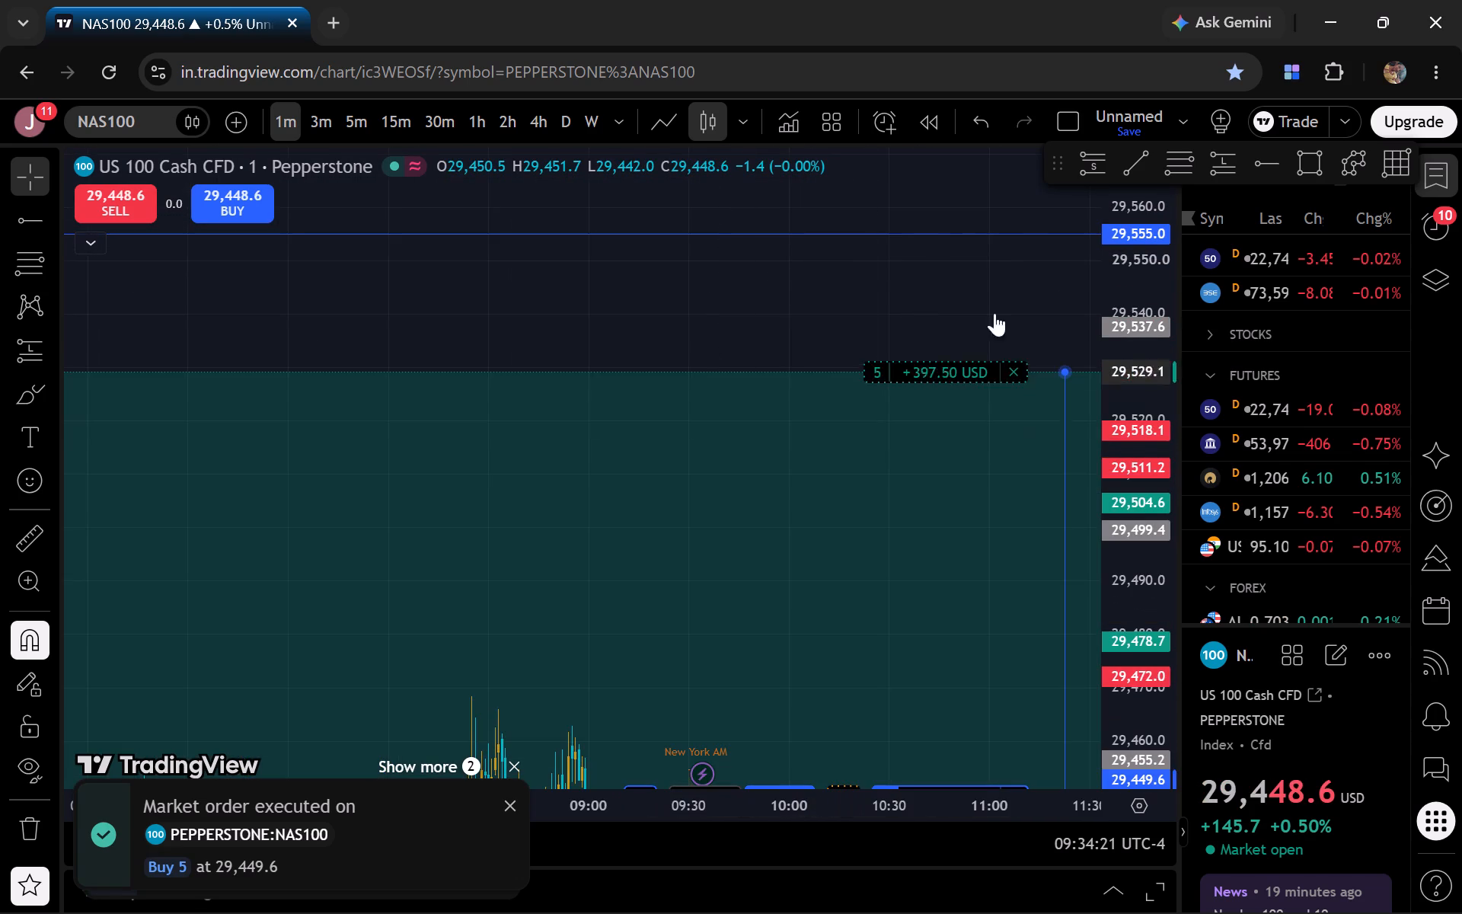
left_click_drag(994, 313, 1019, 258)
left_click_drag(800, 577, 940, 194)
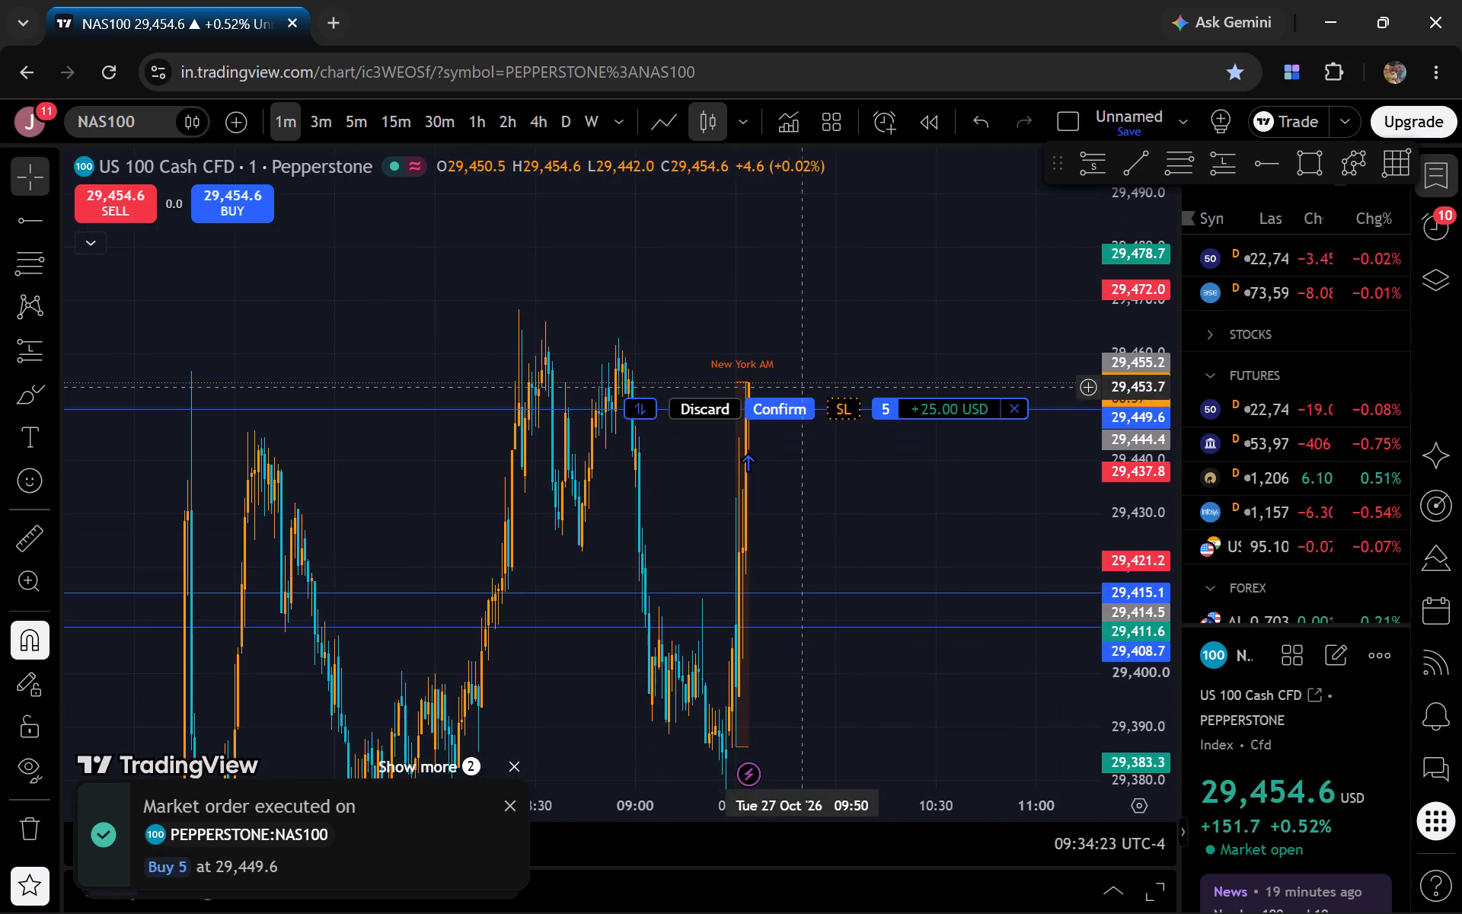
left_click(772, 411)
Draw a long position projection starting at the 09:33 candle, with its entry at about 29,449.3 on the trade's entry line.
left_click_drag(1150, 398, 1143, 513)
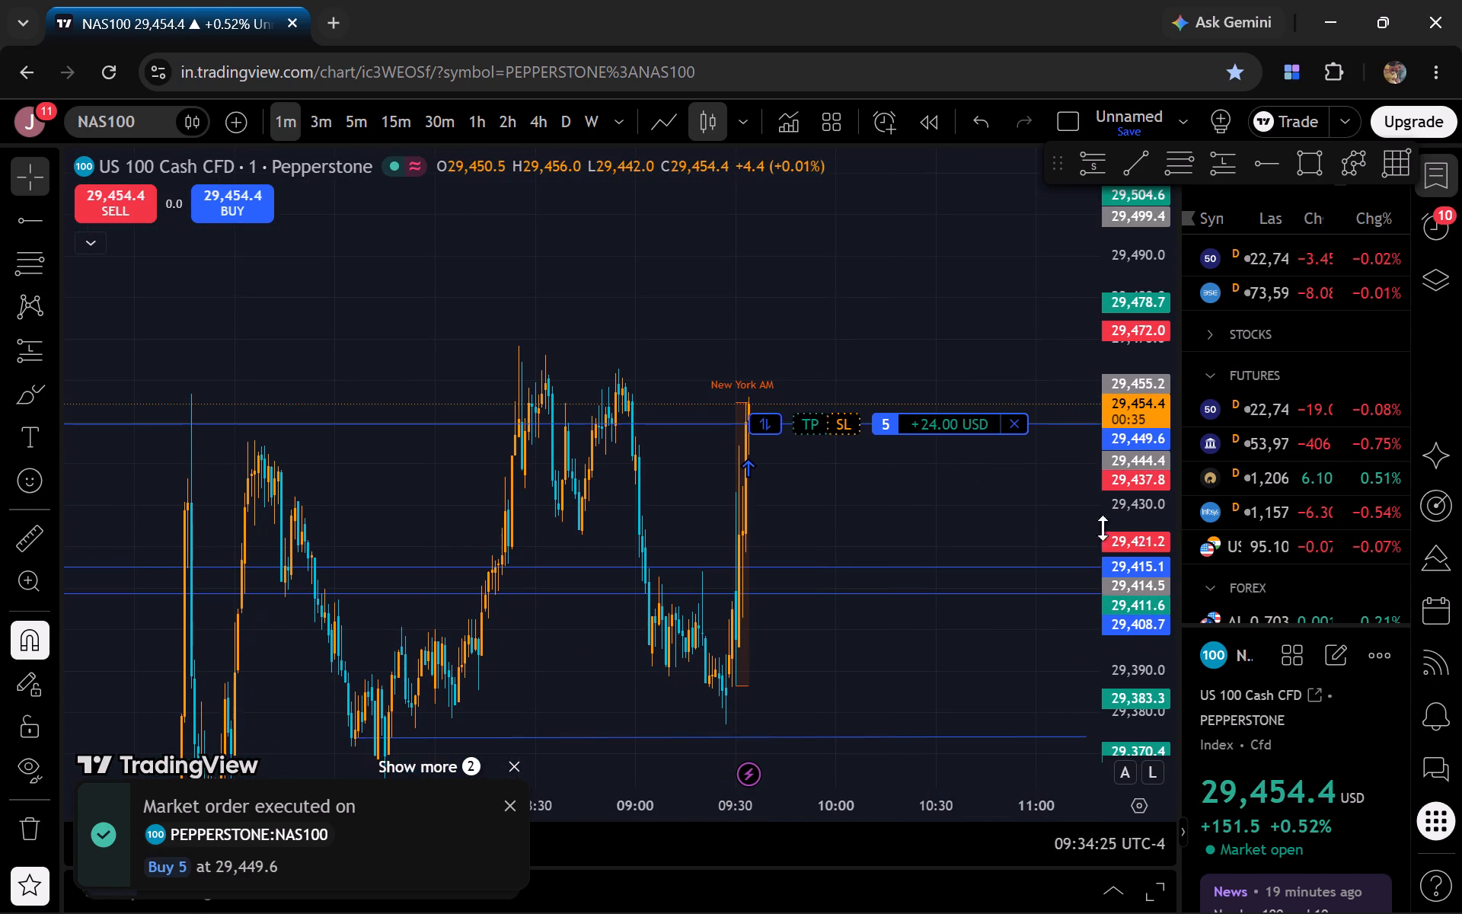
left_click_drag(826, 480, 760, 638)
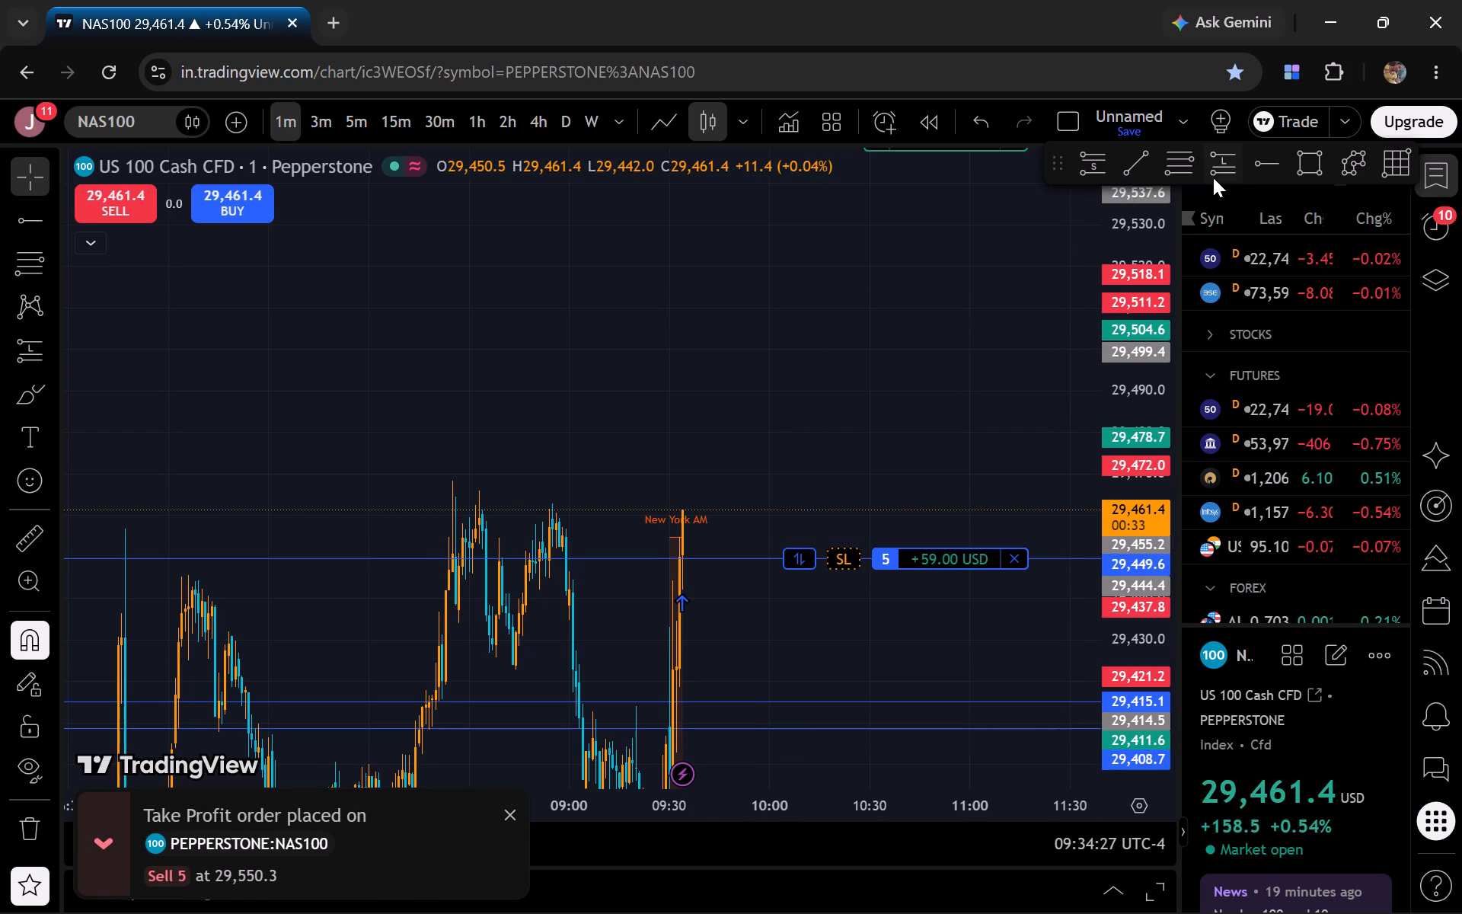
left_click(1224, 171)
left_click(674, 554)
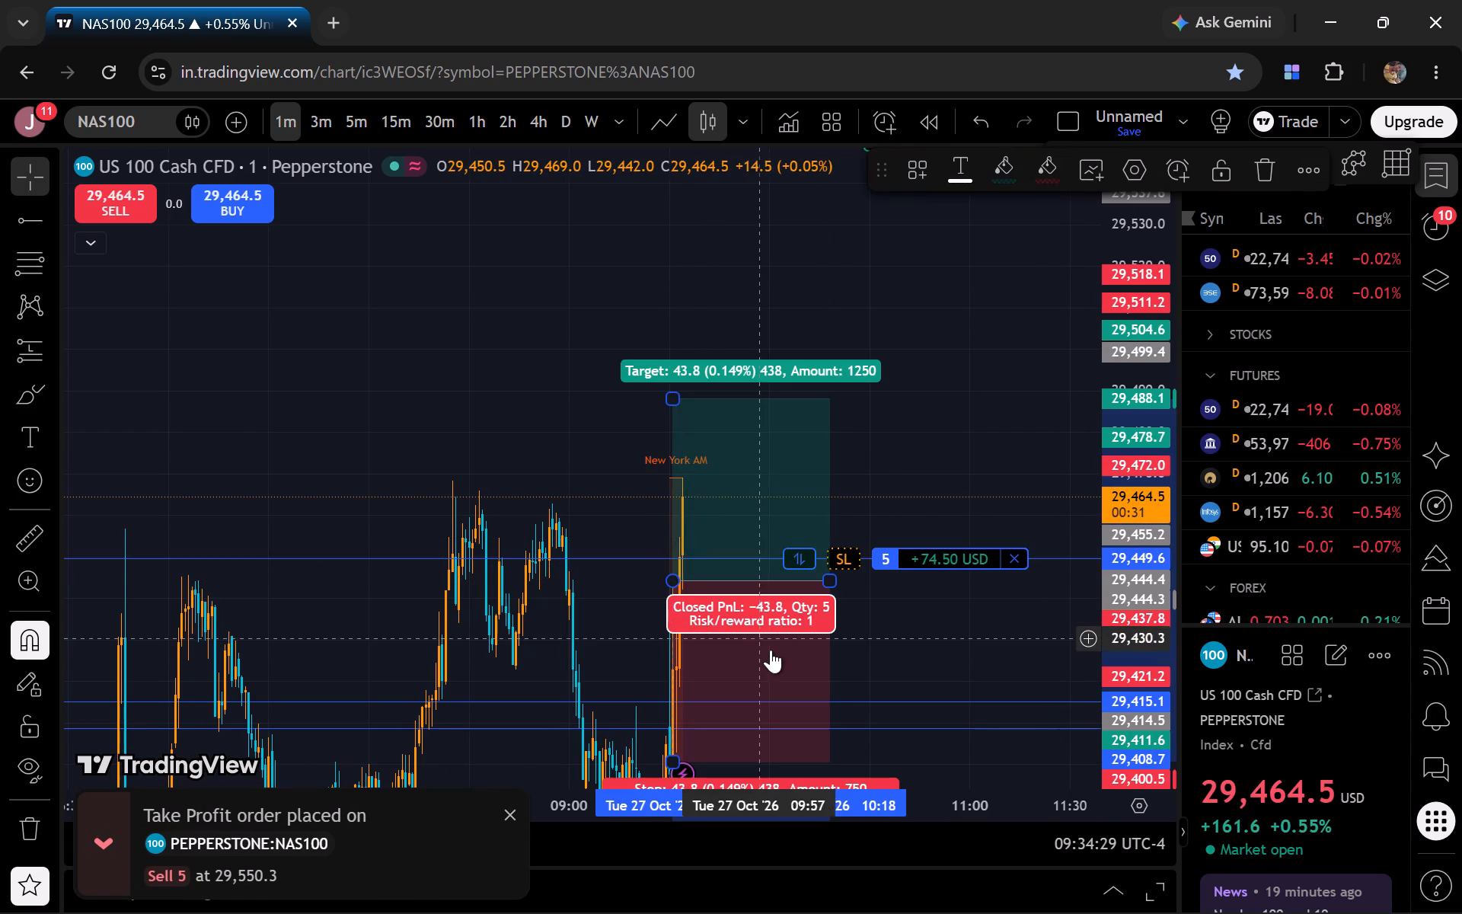
left_click_drag(771, 650, 771, 629)
left_click(929, 612)
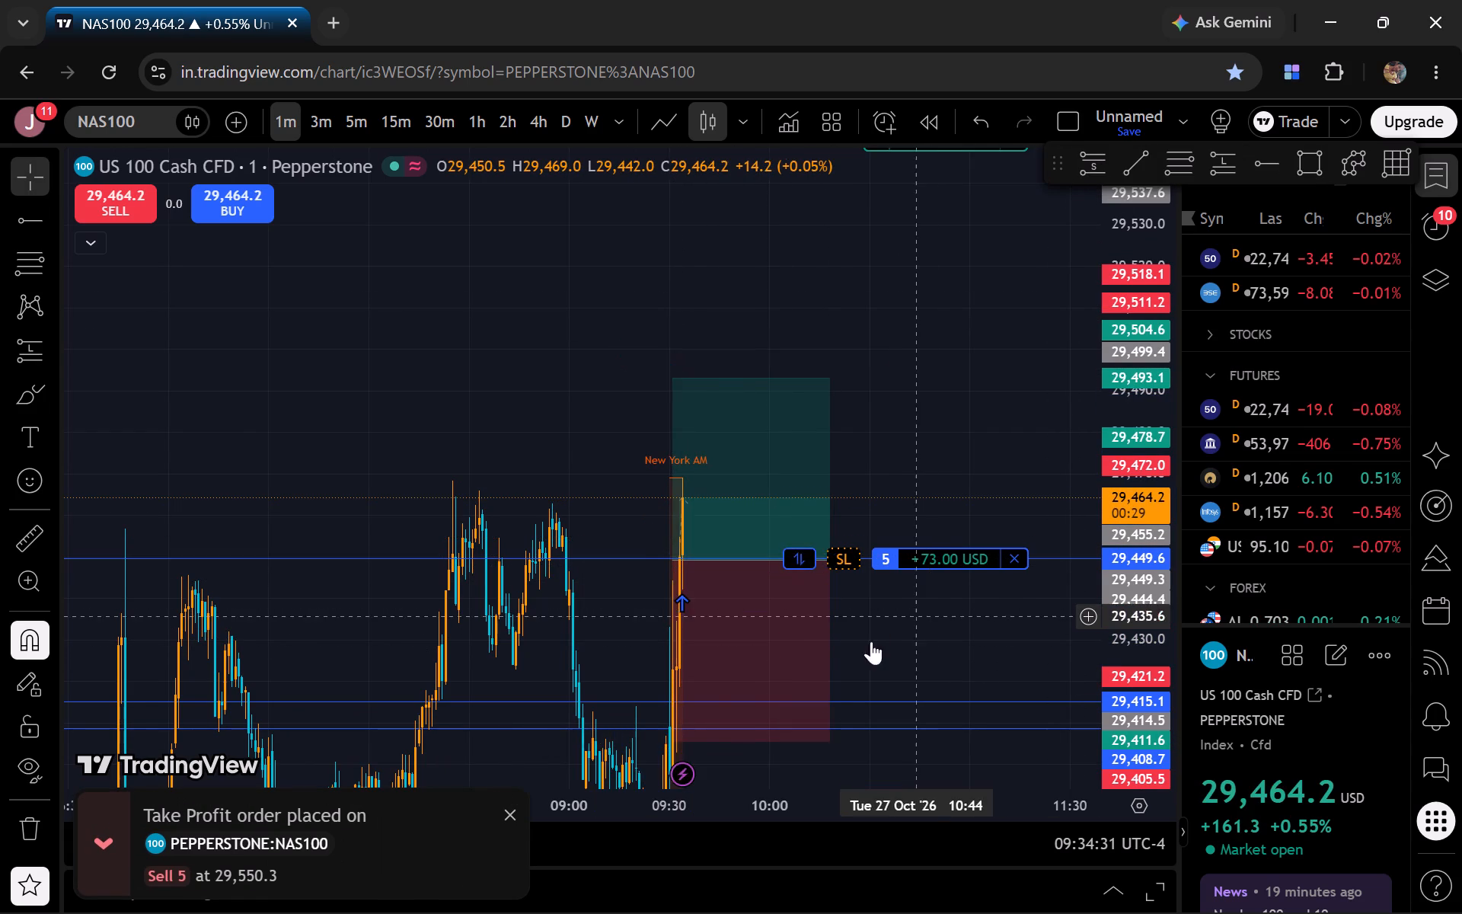
left_click_drag(742, 686, 749, 686)
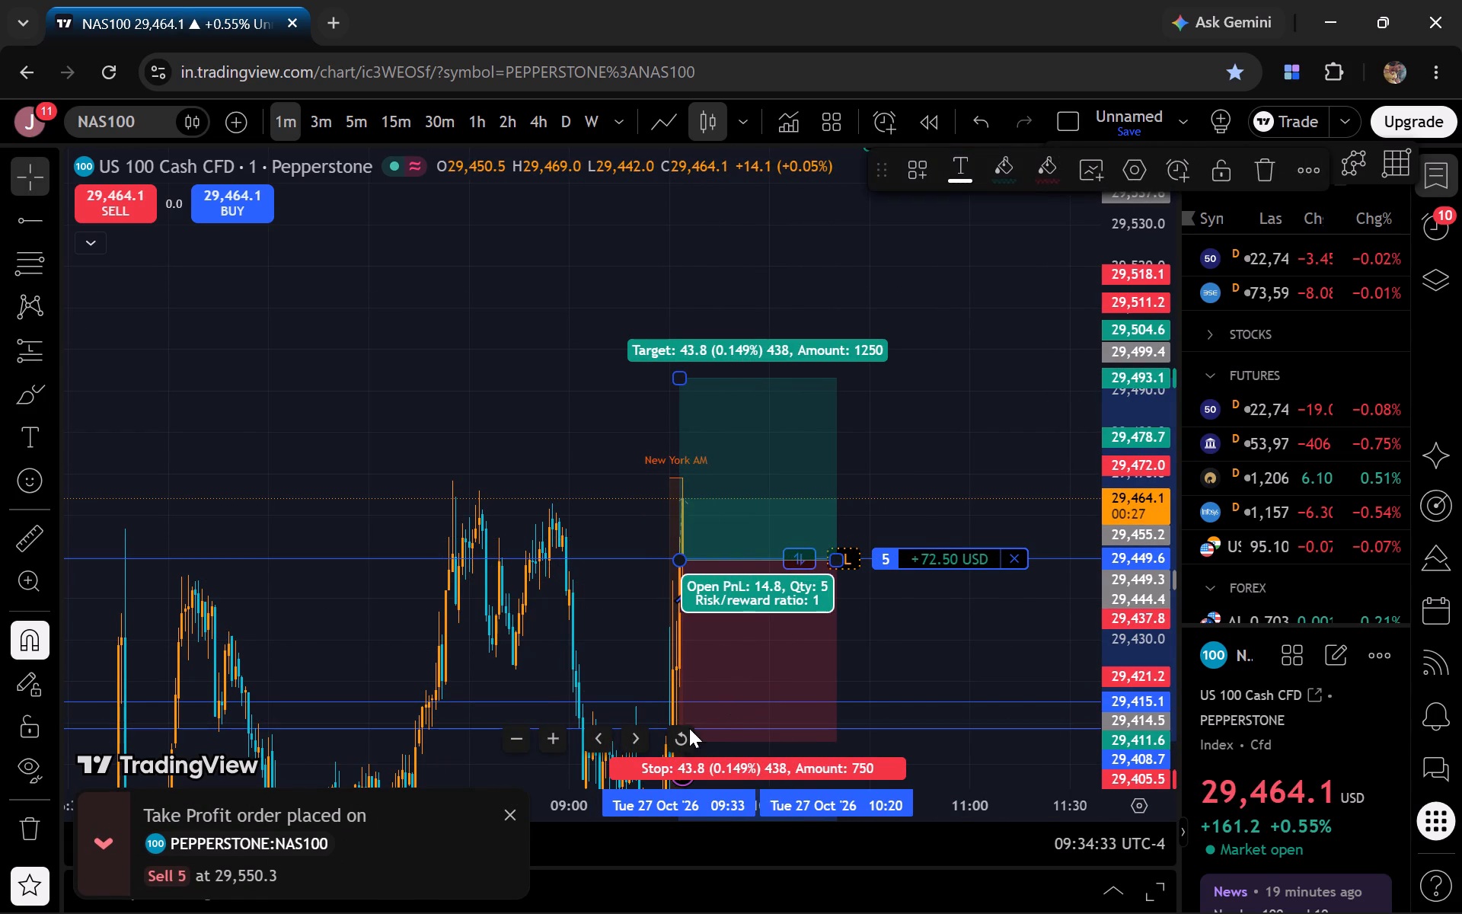
Adjust the long position projection to a stop at about 29,417.7 and a target at about 29,509.9.
left_click_drag(899, 660, 950, 461)
left_click_drag(719, 551, 762, 510)
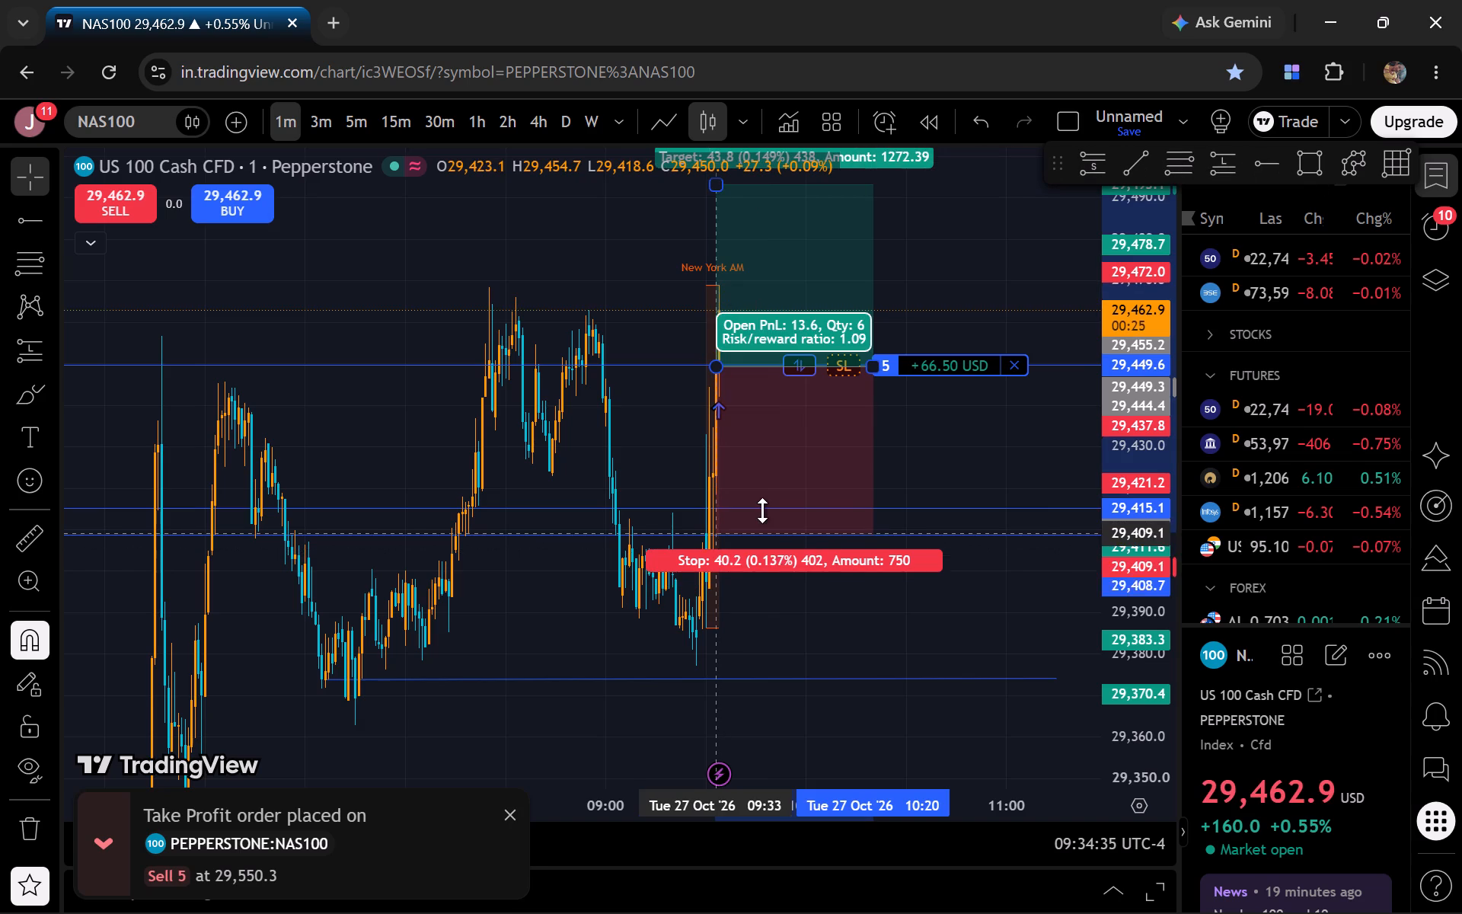
left_click_drag(762, 510, 780, 497)
left_click_drag(623, 420, 623, 427)
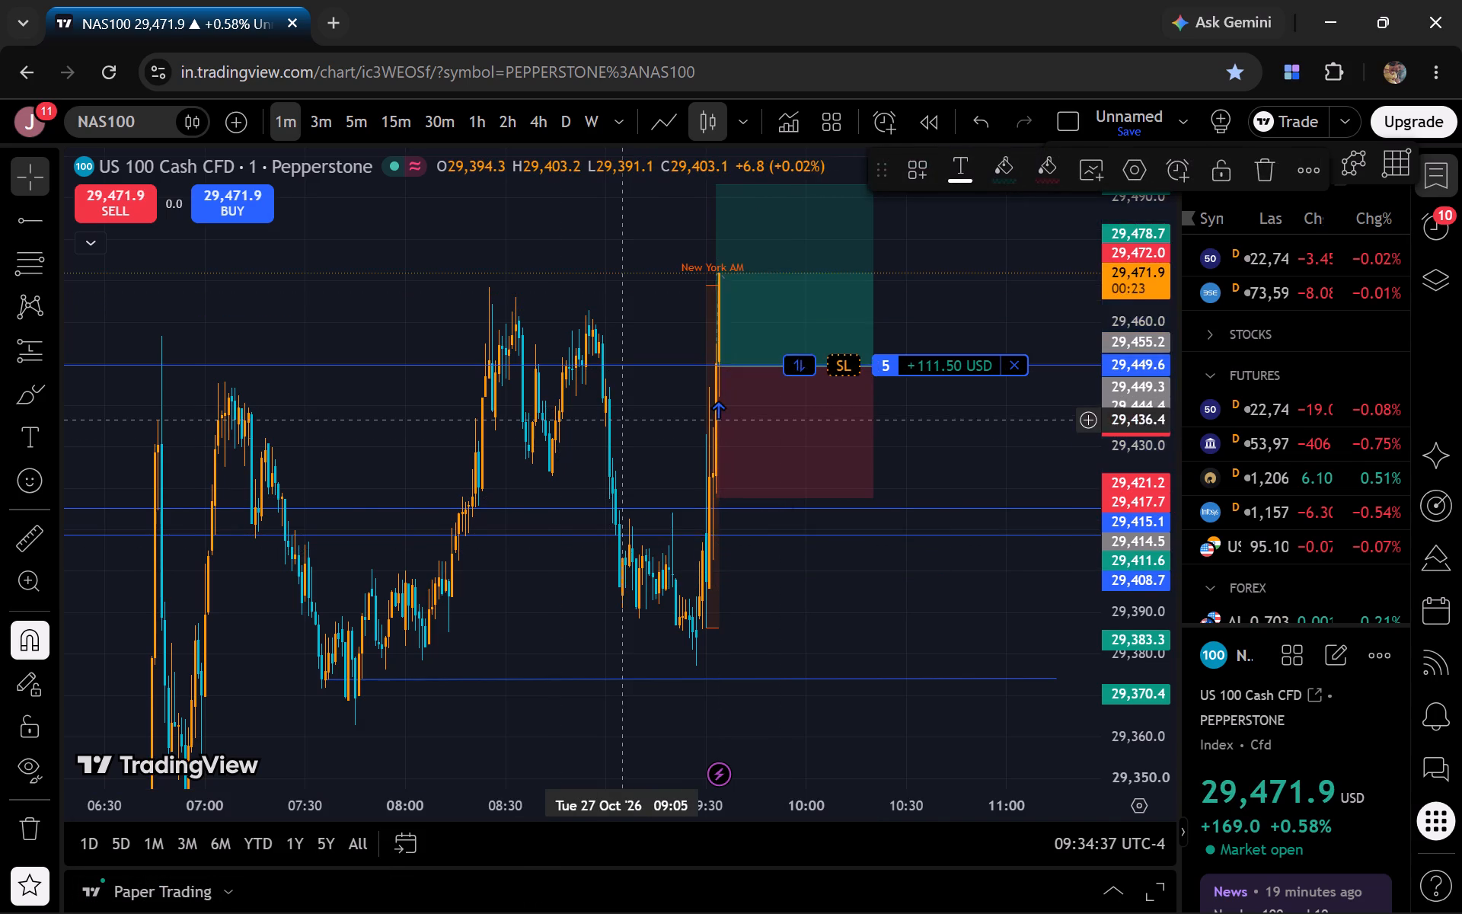
left_click_drag(623, 427, 594, 677)
left_click_drag(696, 413, 755, 341)
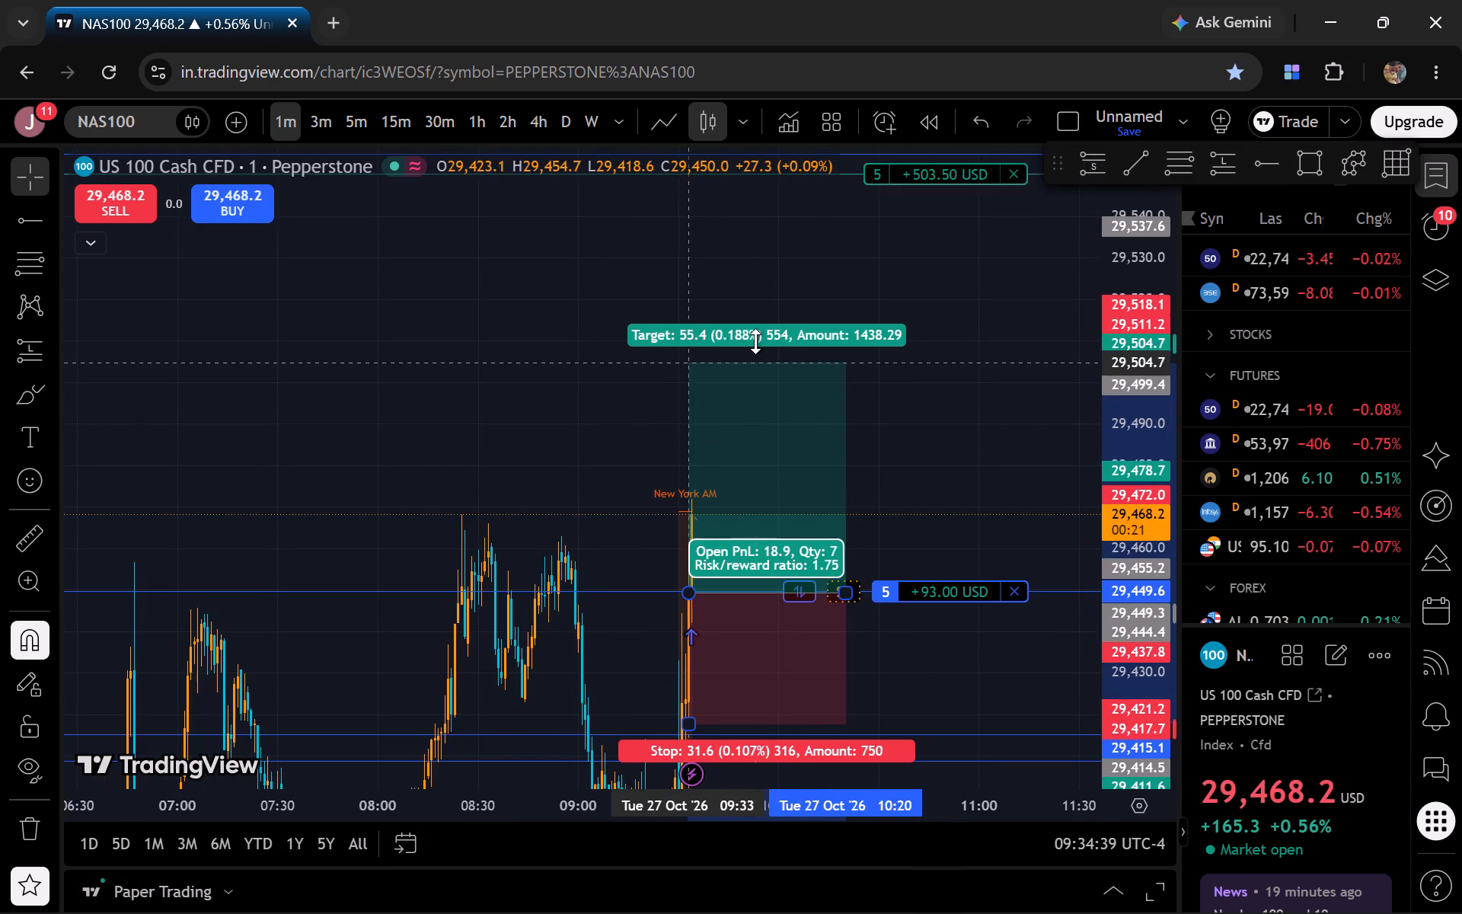
On the 15-minute timeframe, move the open trade's take profit order to 29,520.1.
left_click(402, 124)
left_click_drag(370, 359, 1187, 421)
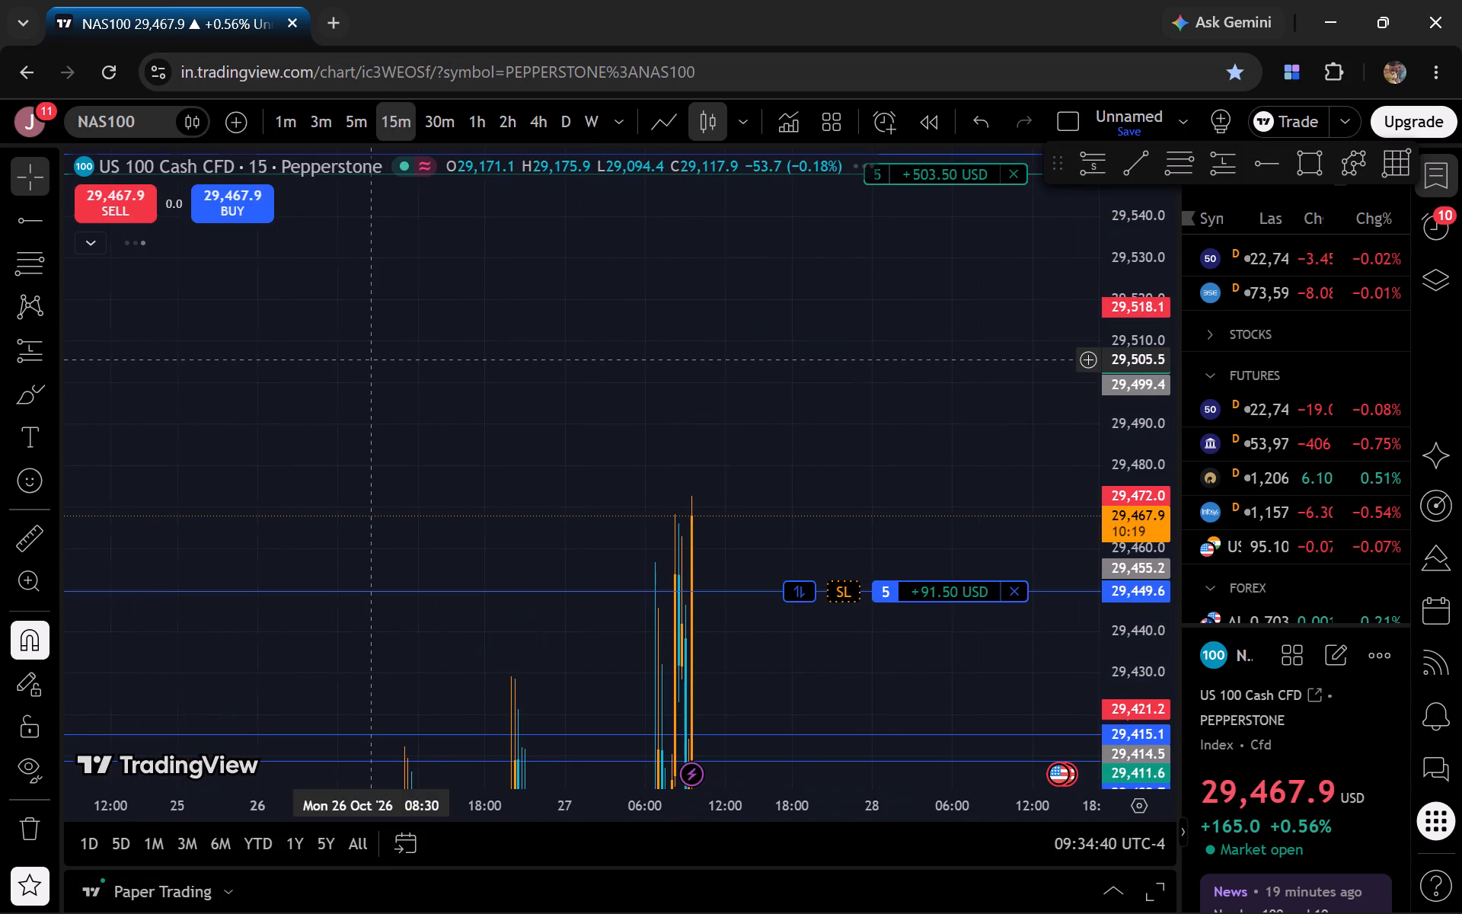
left_click_drag(559, 402, 713, 386)
left_click_drag(920, 198, 914, 220)
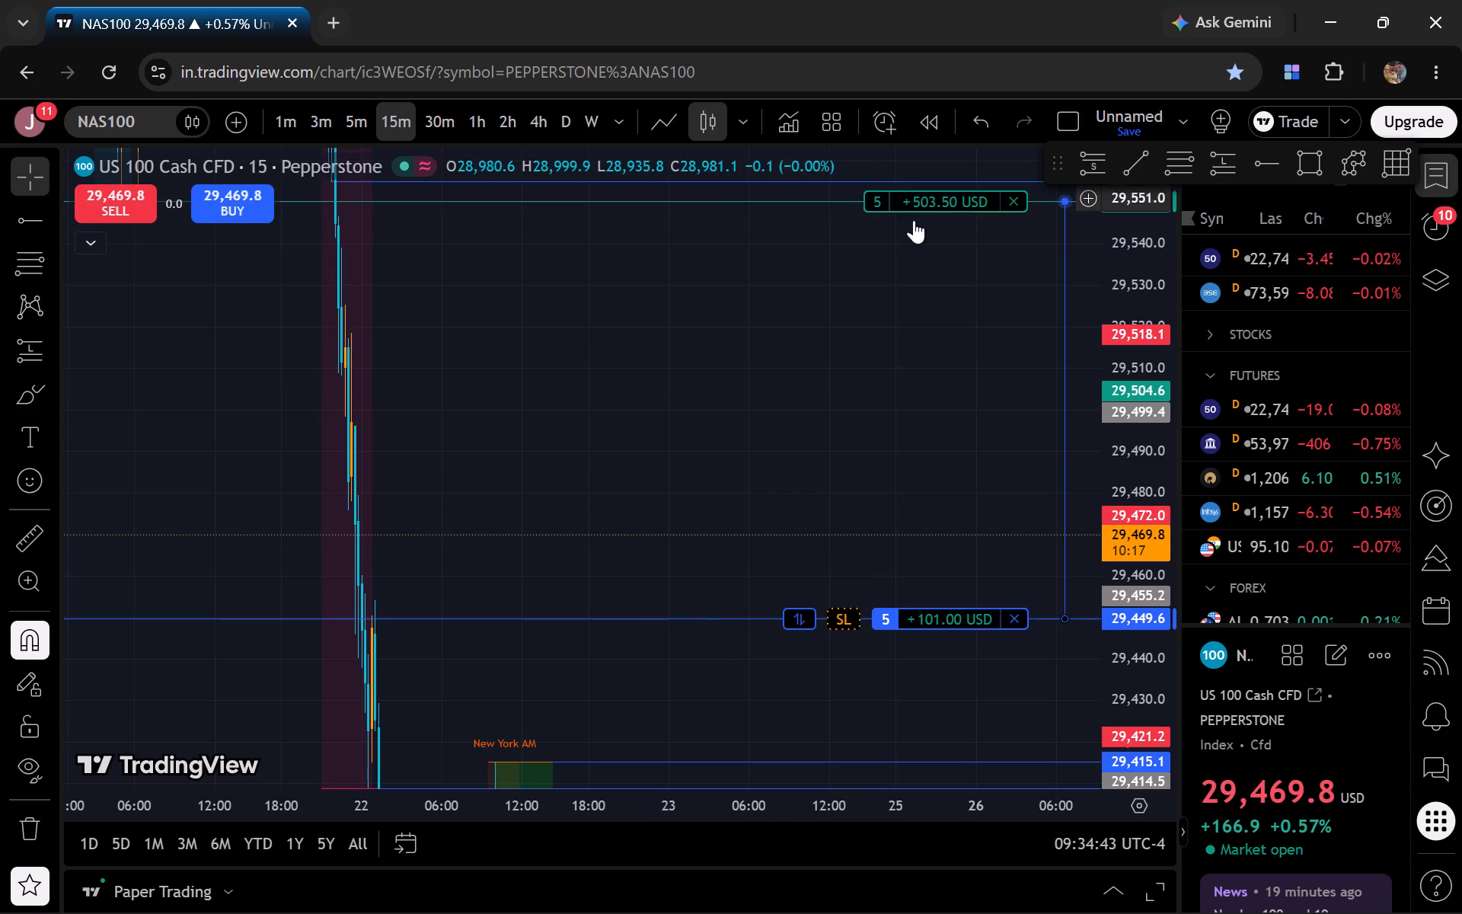
left_click_drag(914, 220, 875, 334)
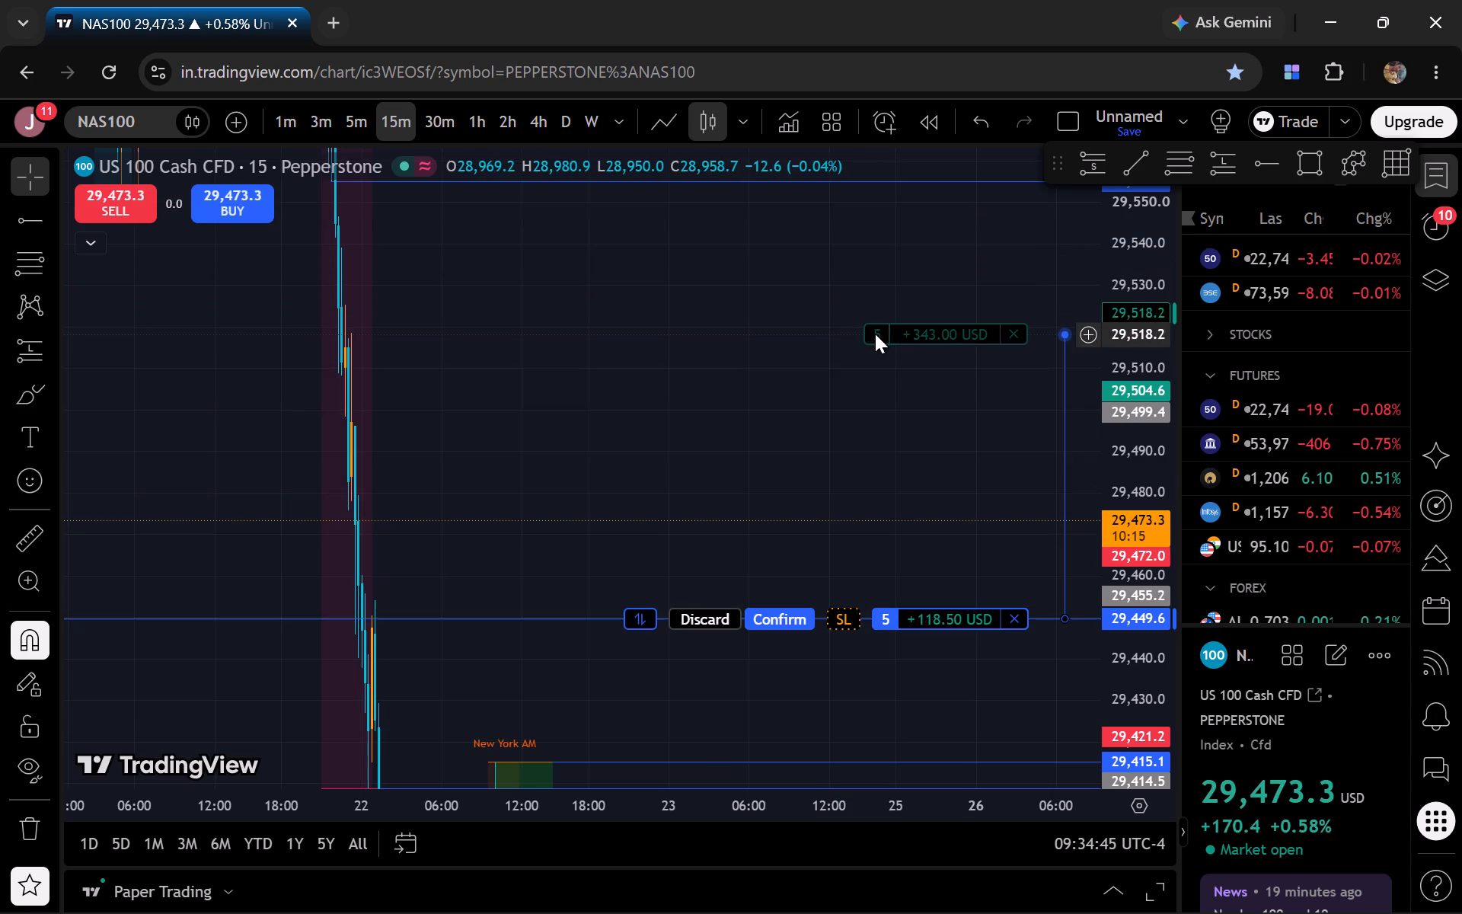
left_click_drag(817, 503, 209, 340)
left_click_drag(787, 324, 662, 402)
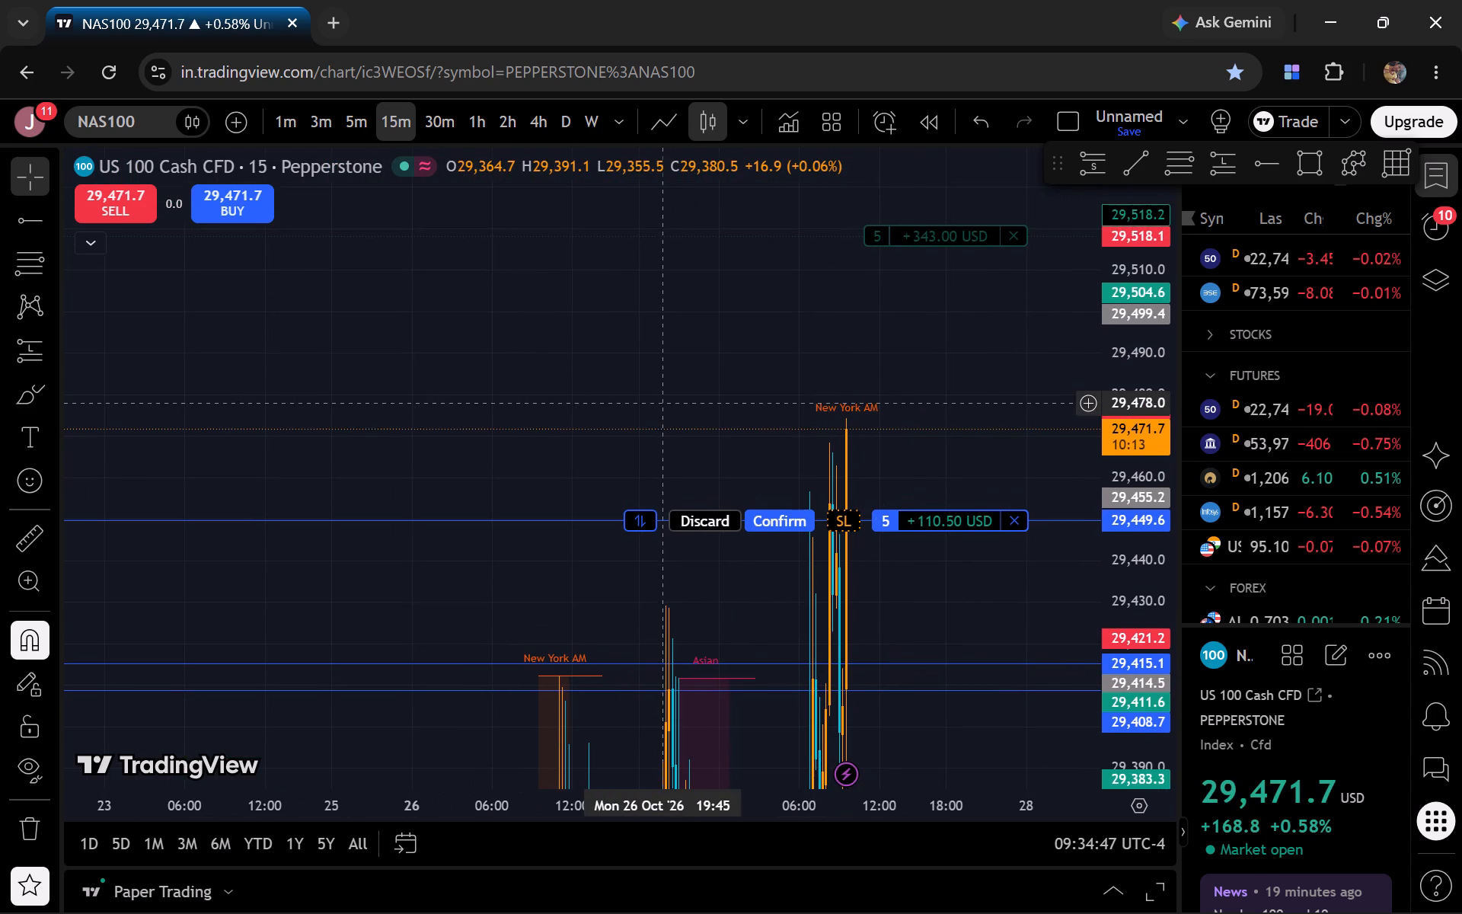
left_click_drag(924, 238, 959, 228)
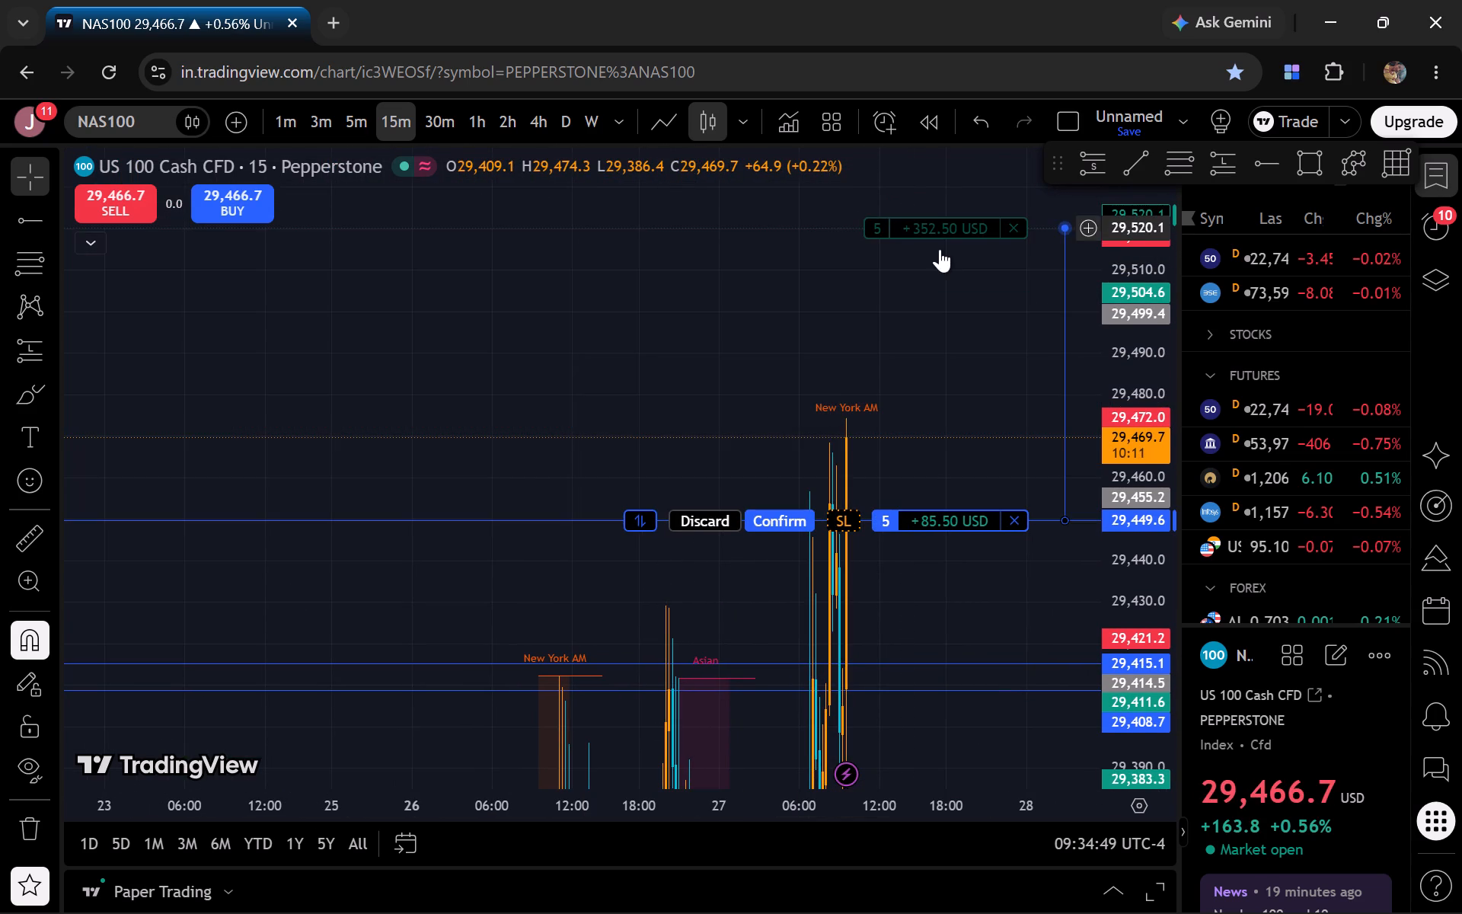
left_click(761, 519)
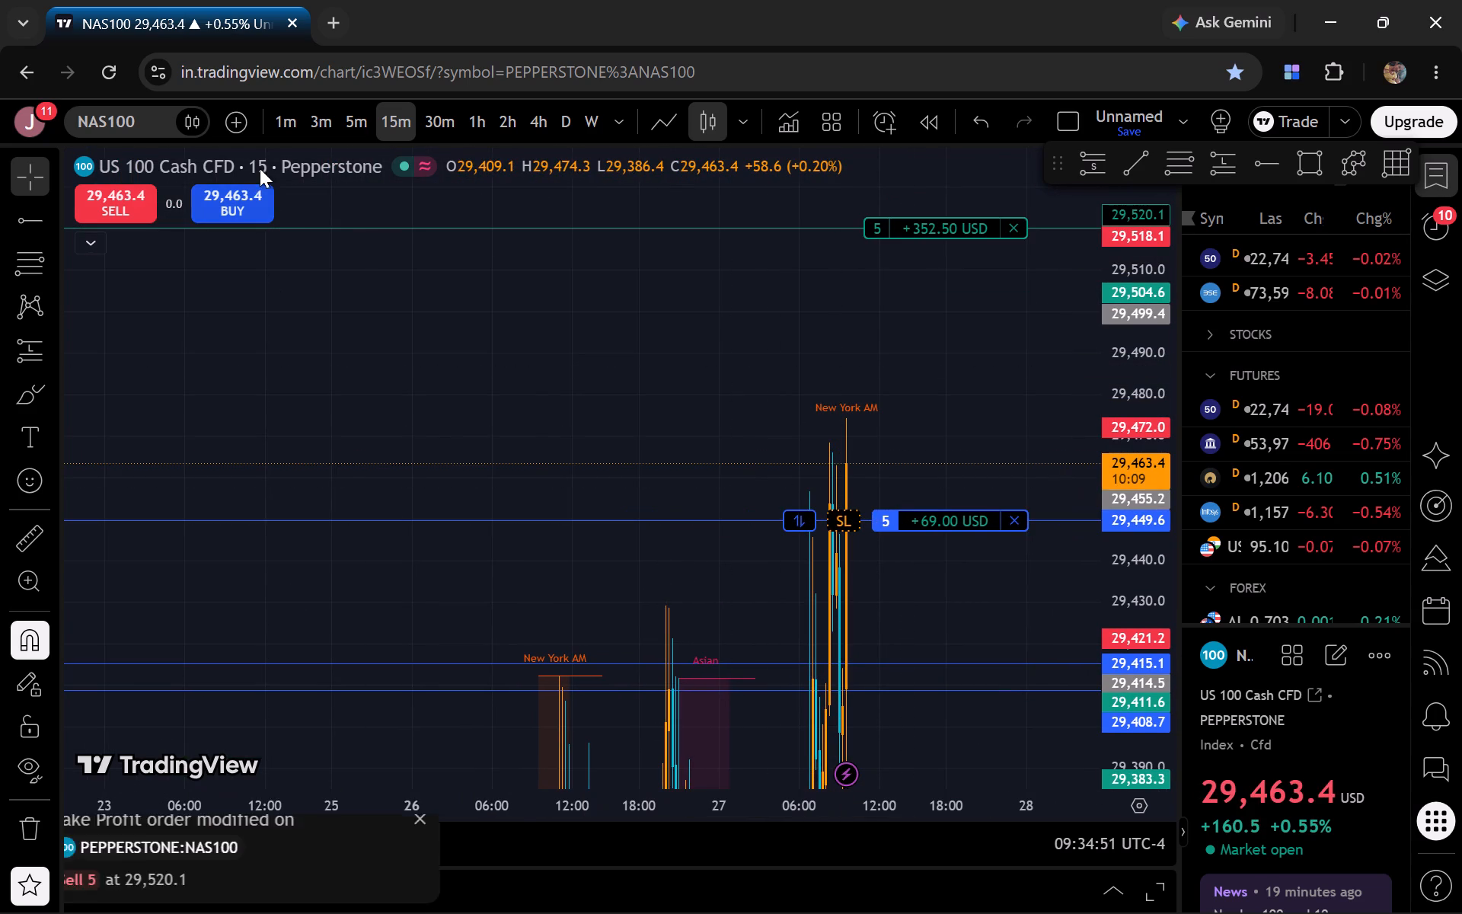
Switch the chart back to the 1-minute timeframe.
left_click(299, 120)
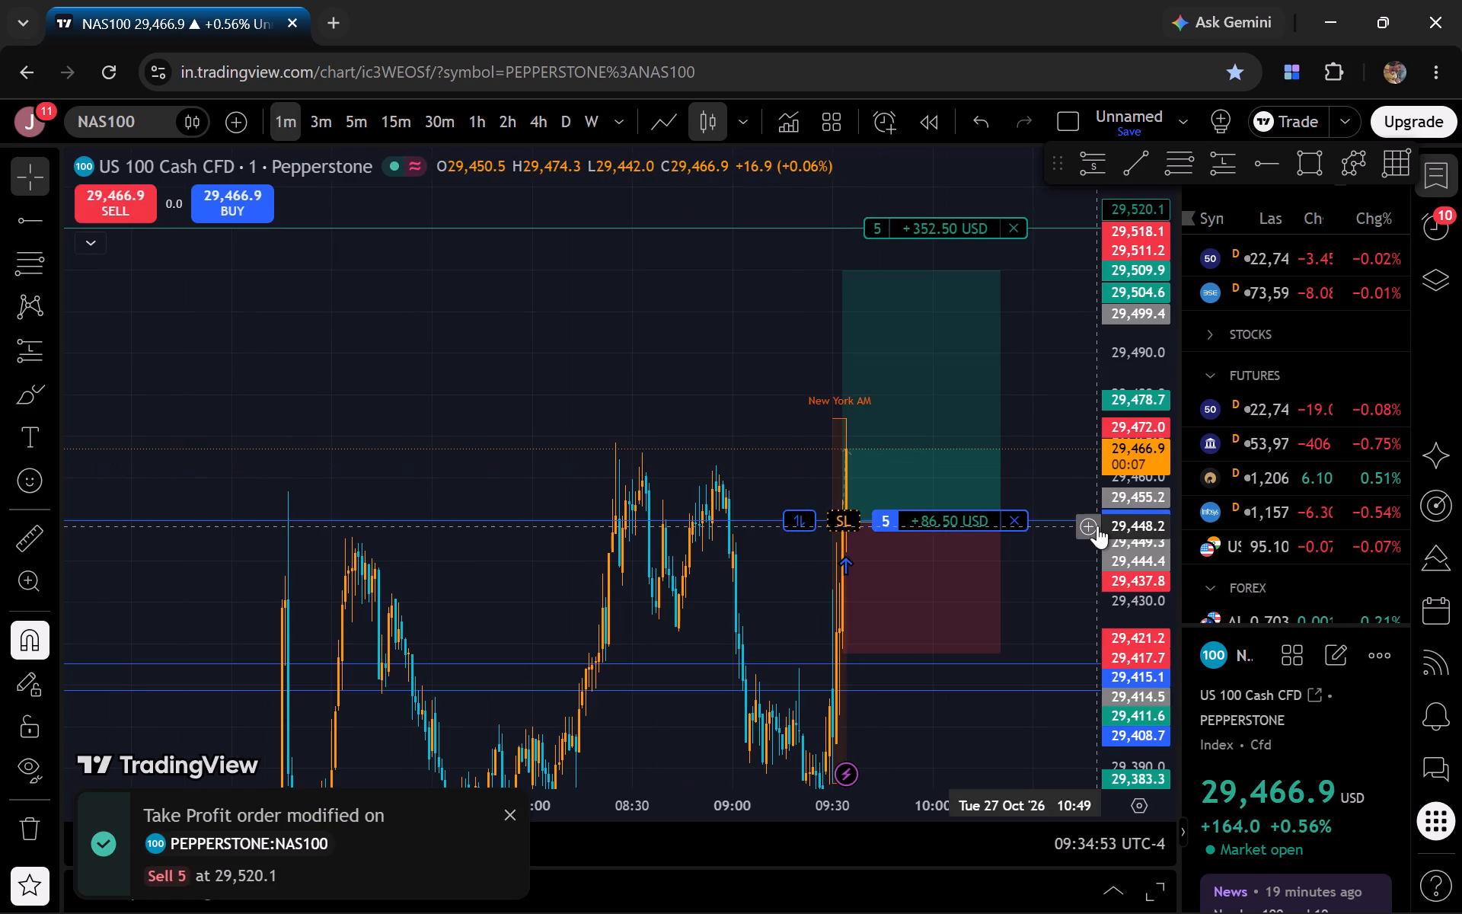
left_click(1097, 526)
left_click_drag(1029, 432, 636, 376)
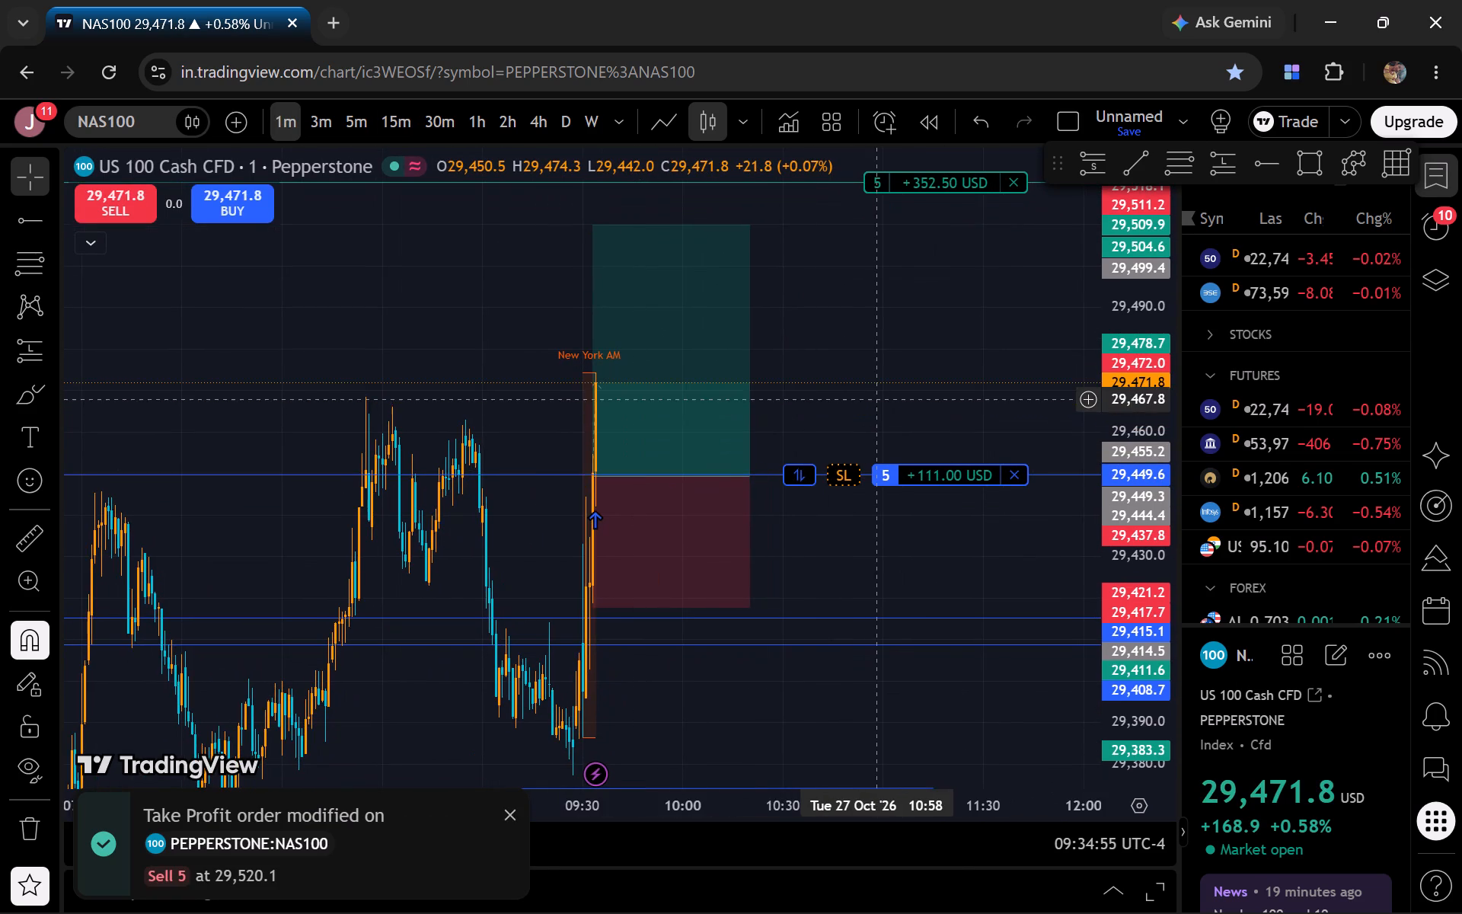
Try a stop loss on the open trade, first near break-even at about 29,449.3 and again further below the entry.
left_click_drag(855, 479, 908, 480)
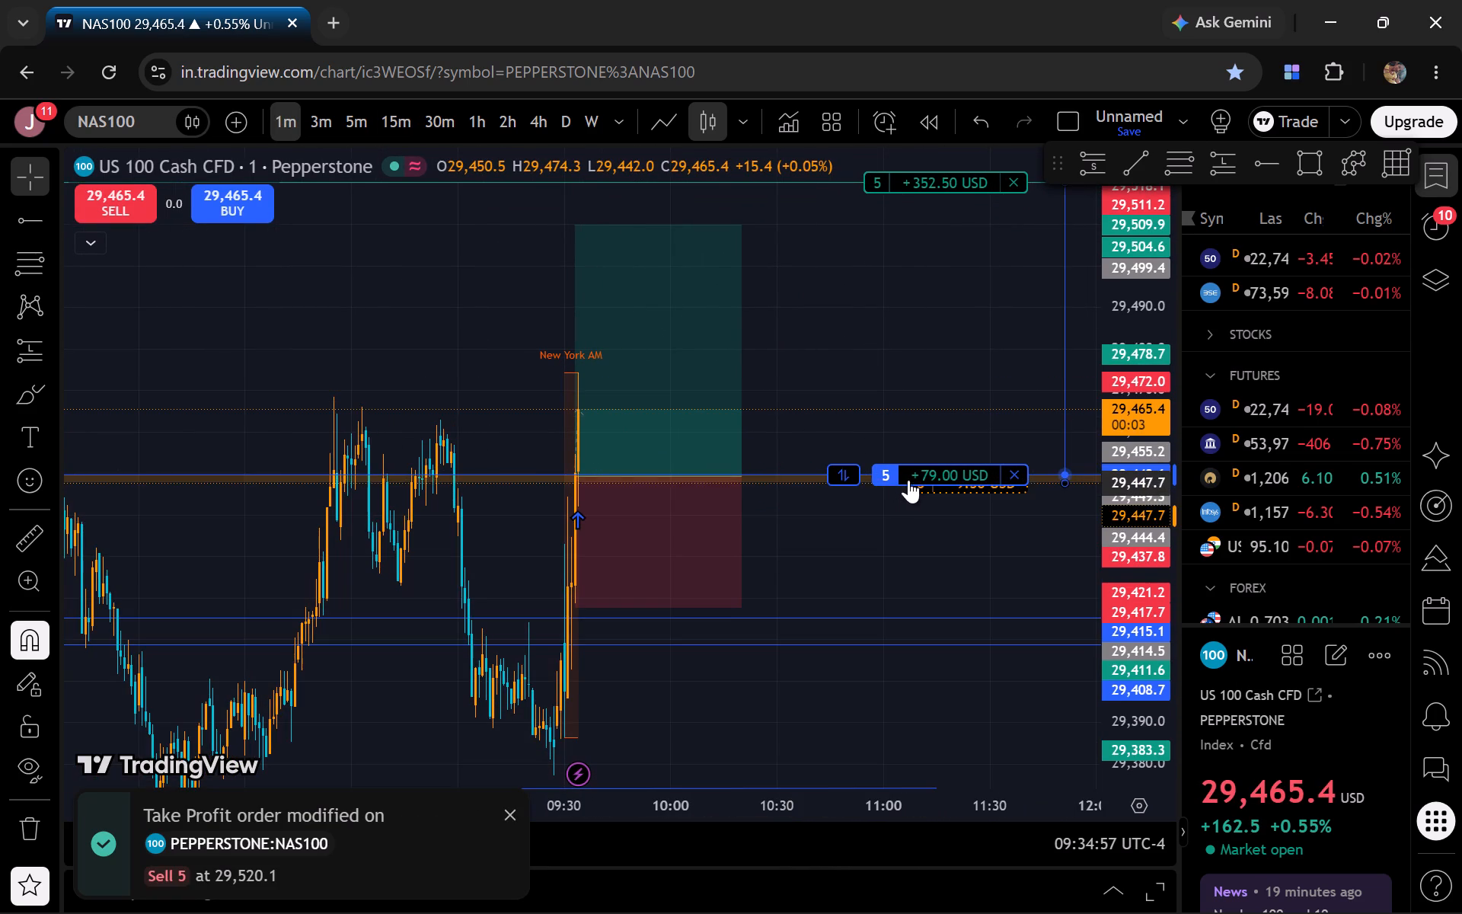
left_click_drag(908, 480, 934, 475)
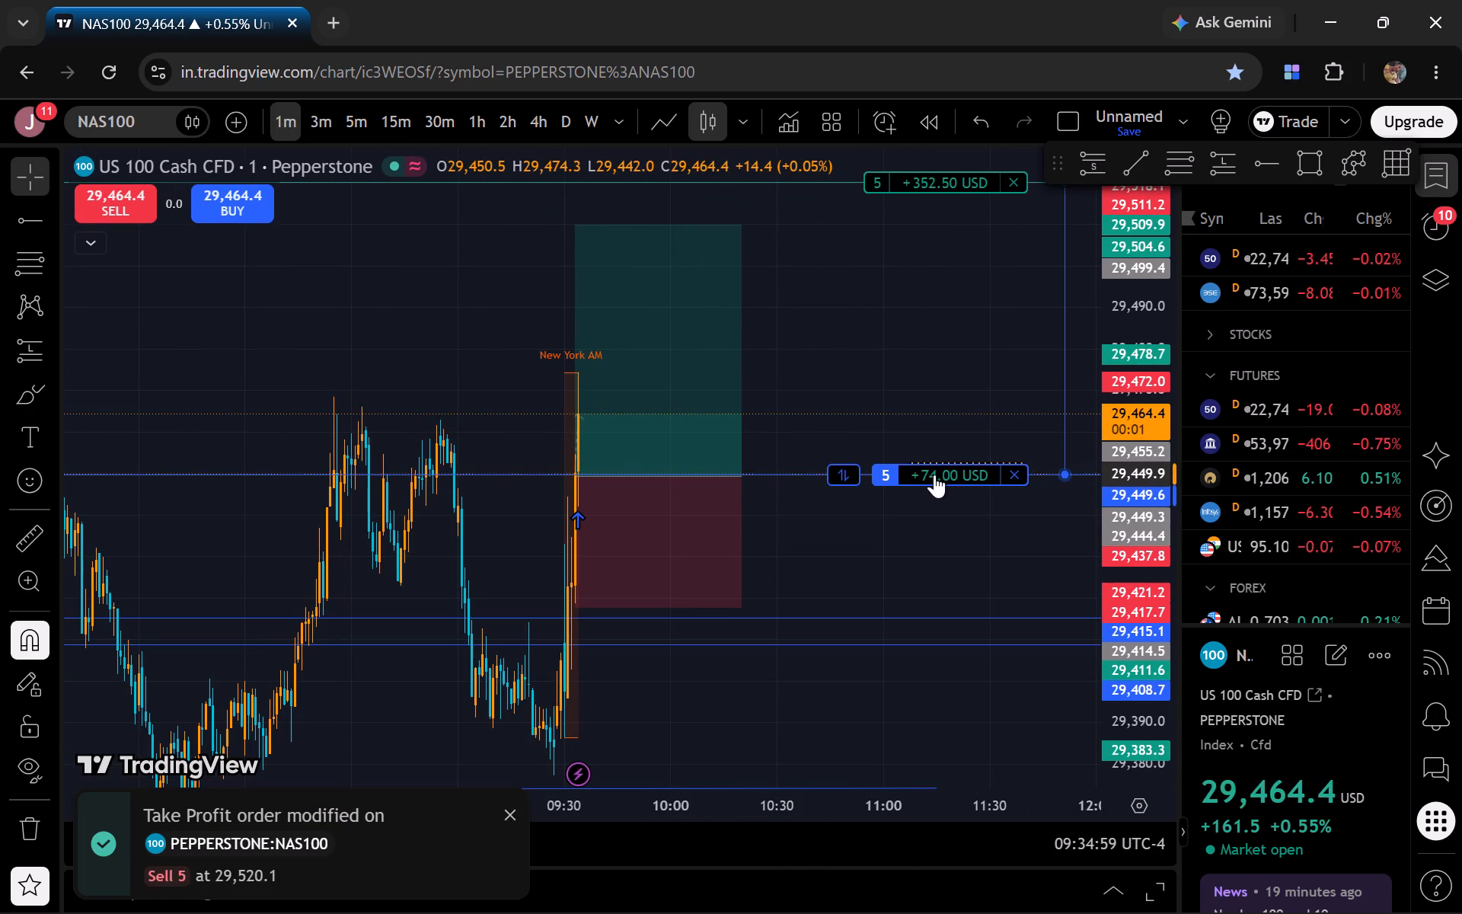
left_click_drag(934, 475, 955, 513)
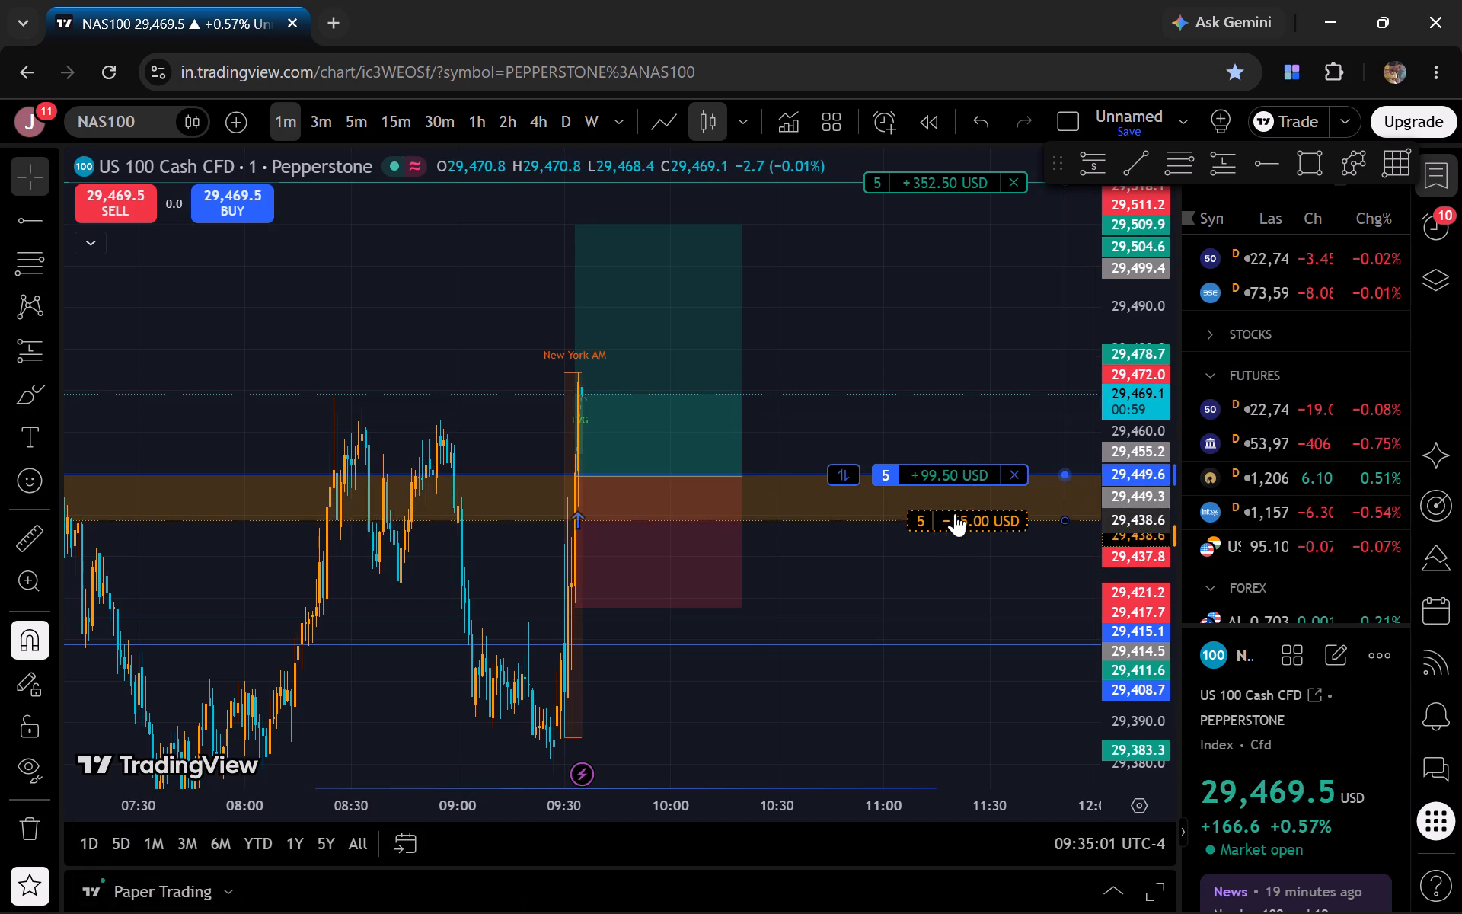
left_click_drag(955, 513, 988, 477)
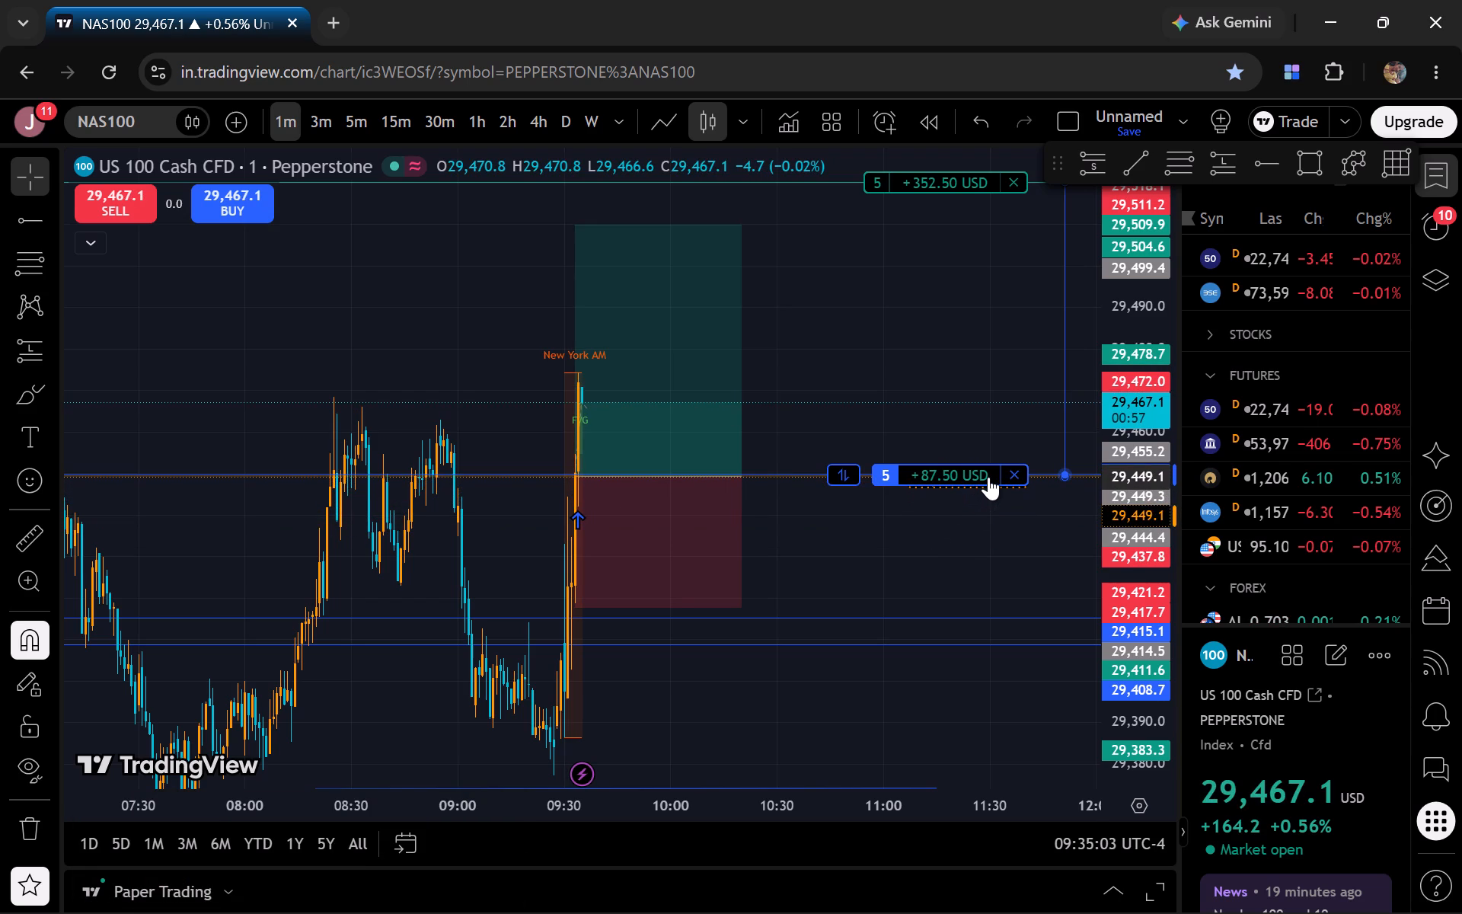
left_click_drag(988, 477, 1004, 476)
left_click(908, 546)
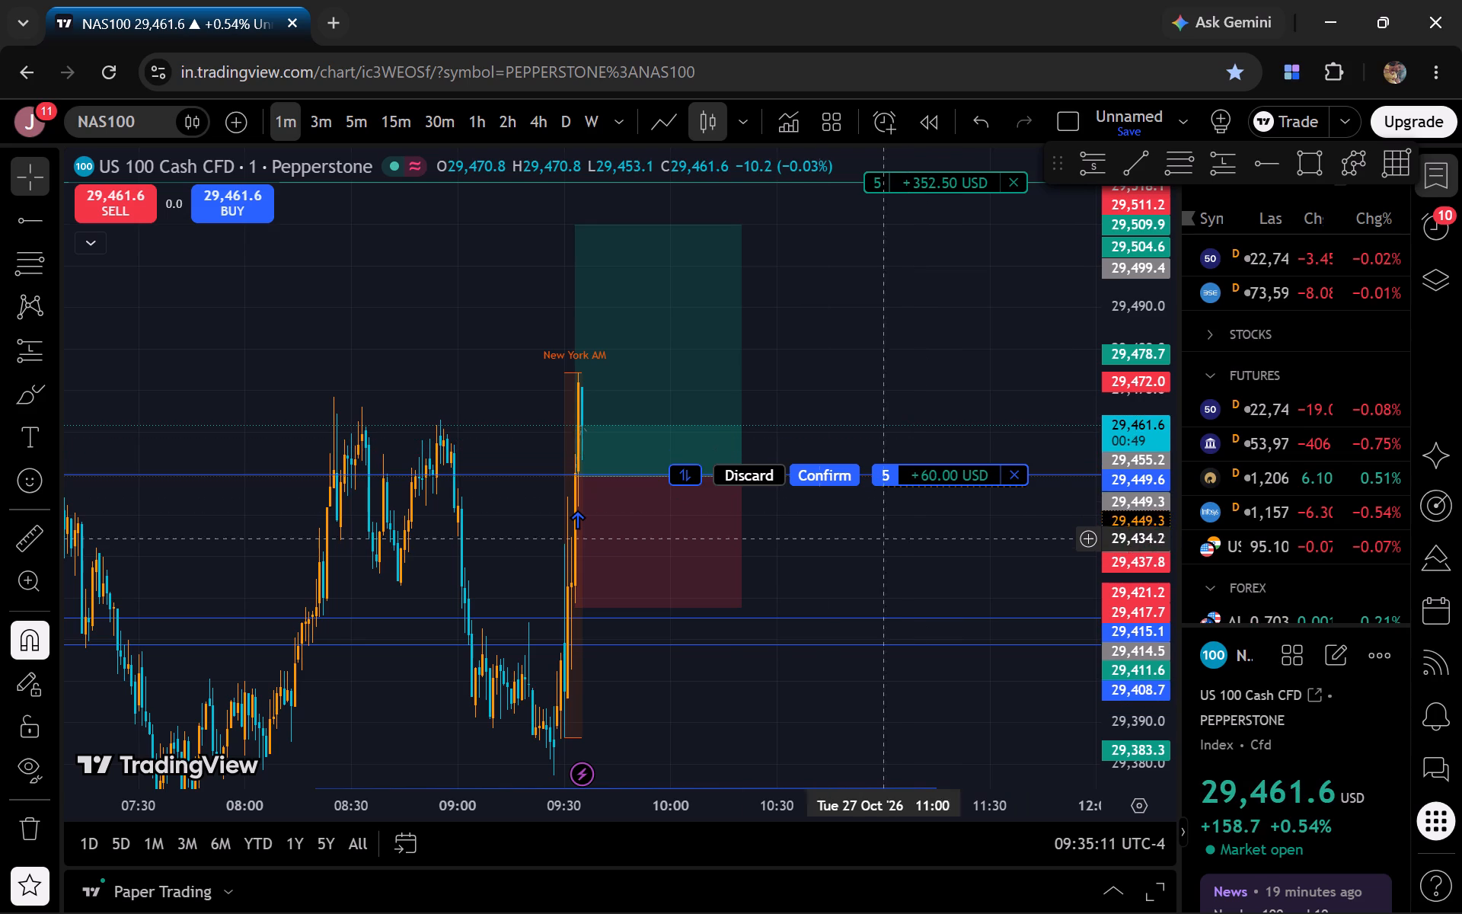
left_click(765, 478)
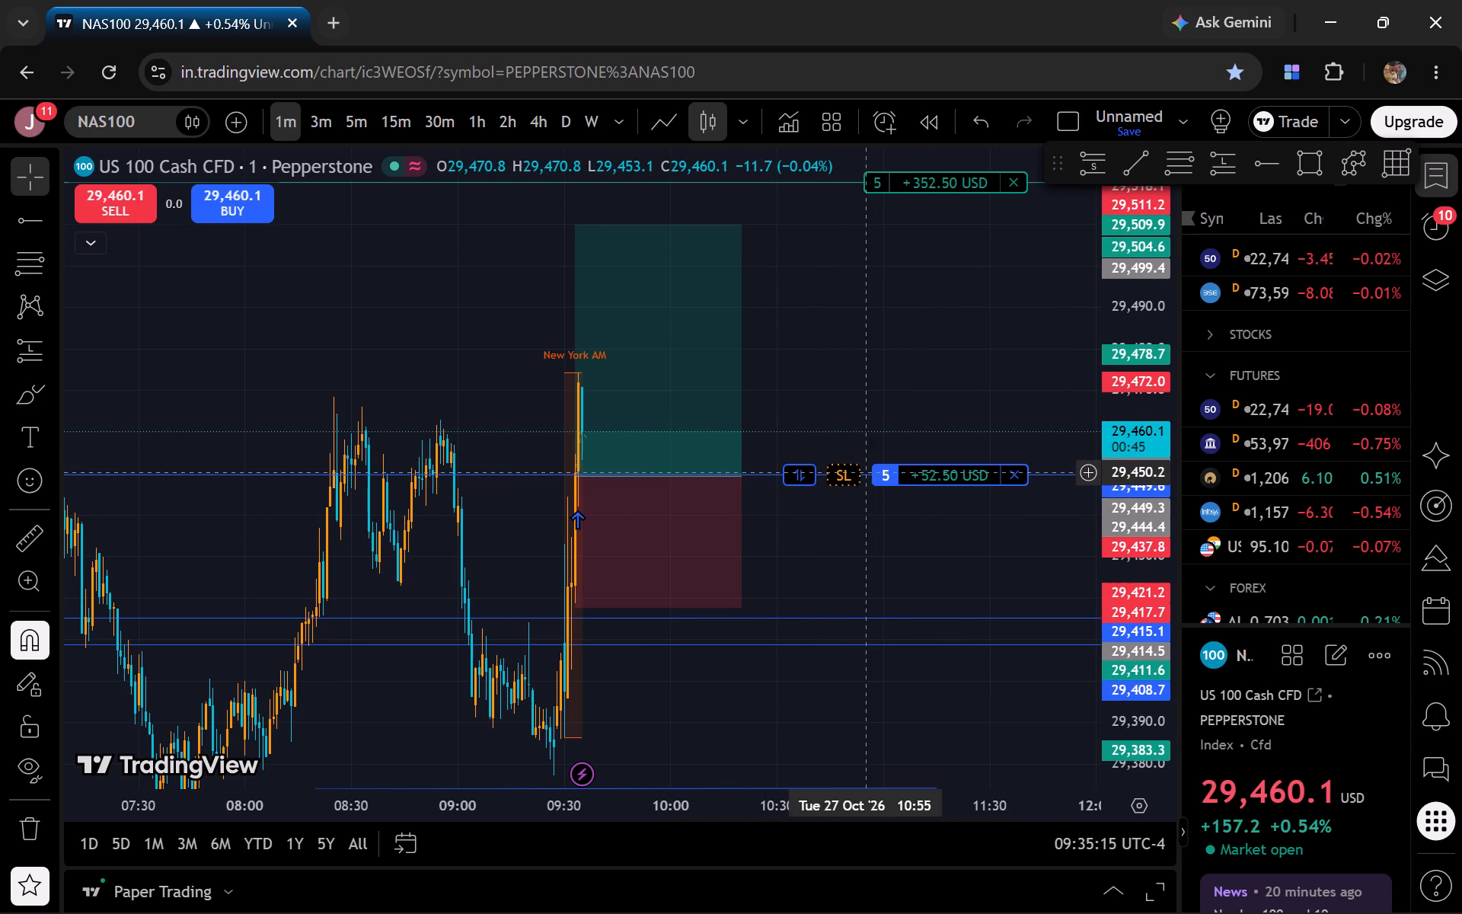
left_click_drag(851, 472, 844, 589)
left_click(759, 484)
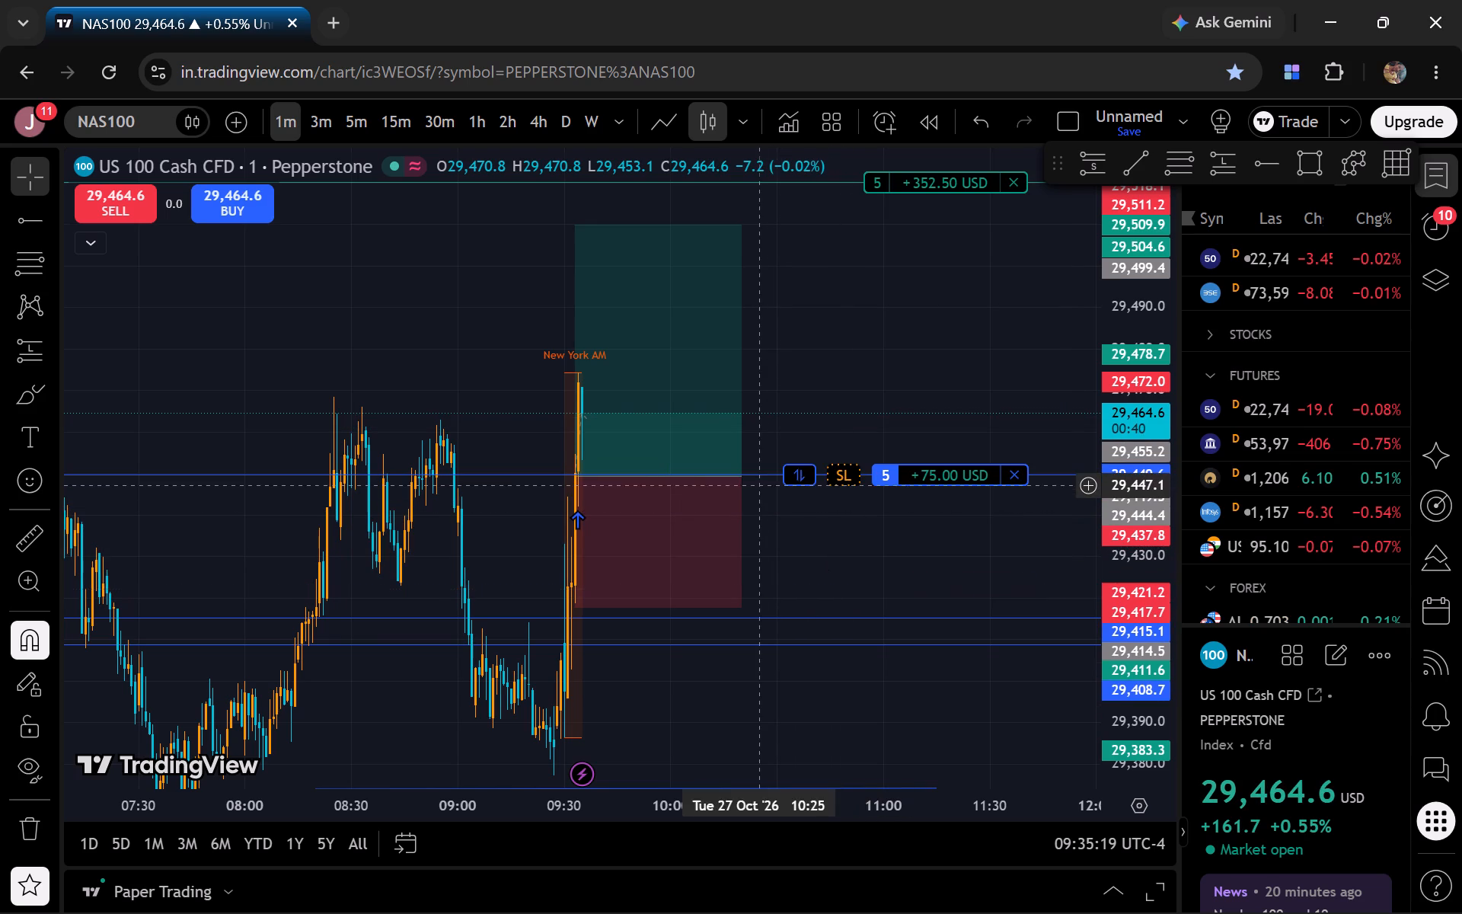
Raise the long position projection's target to about 29,520.4, in line with the take profit order.
left_click_drag(867, 315, 883, 474)
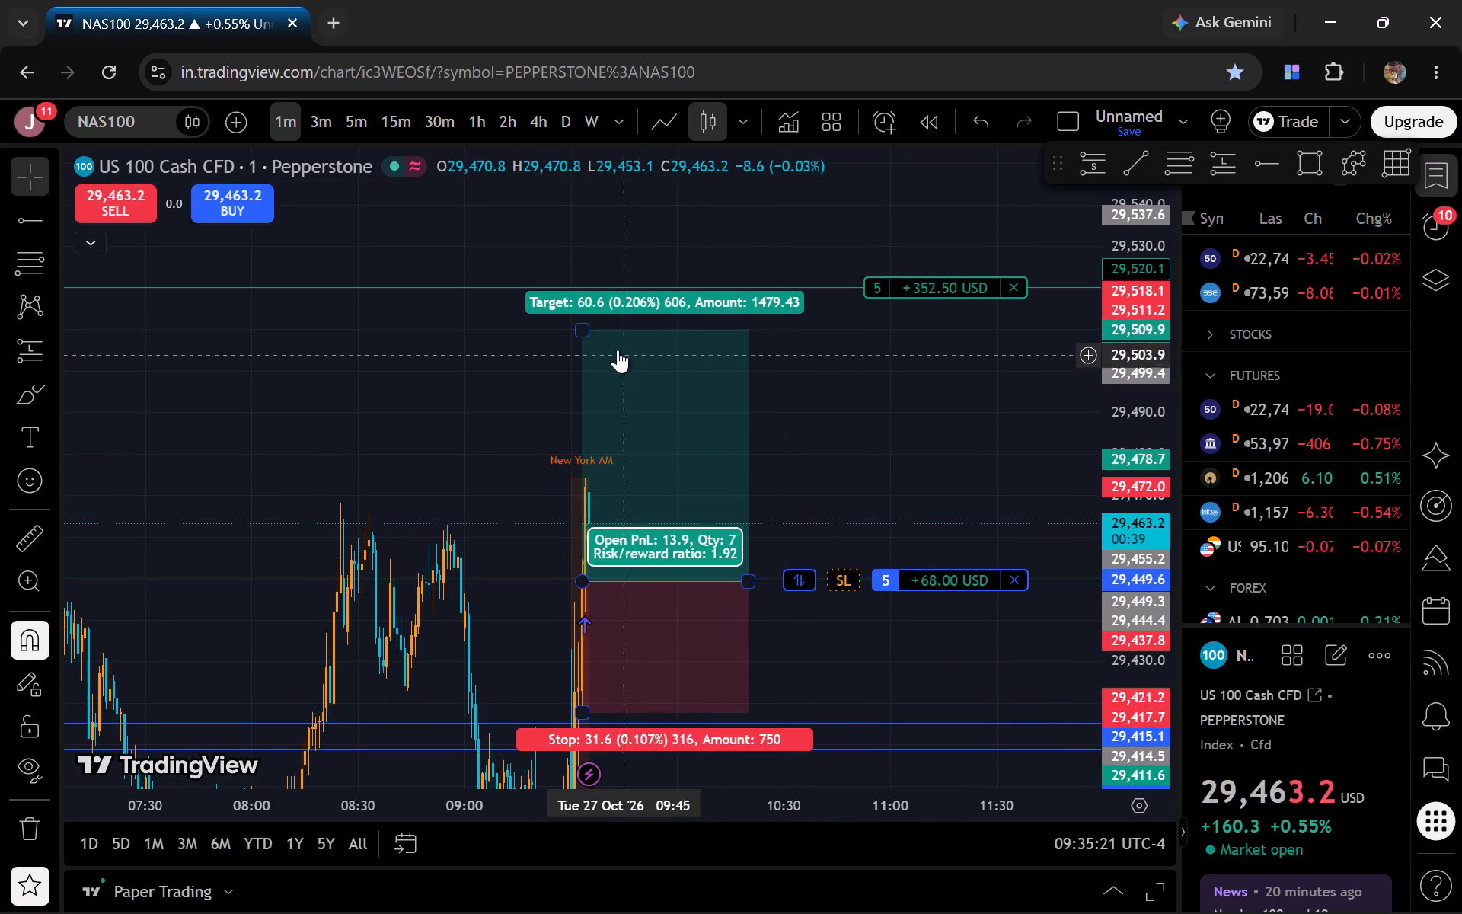
left_click_drag(578, 334, 657, 283)
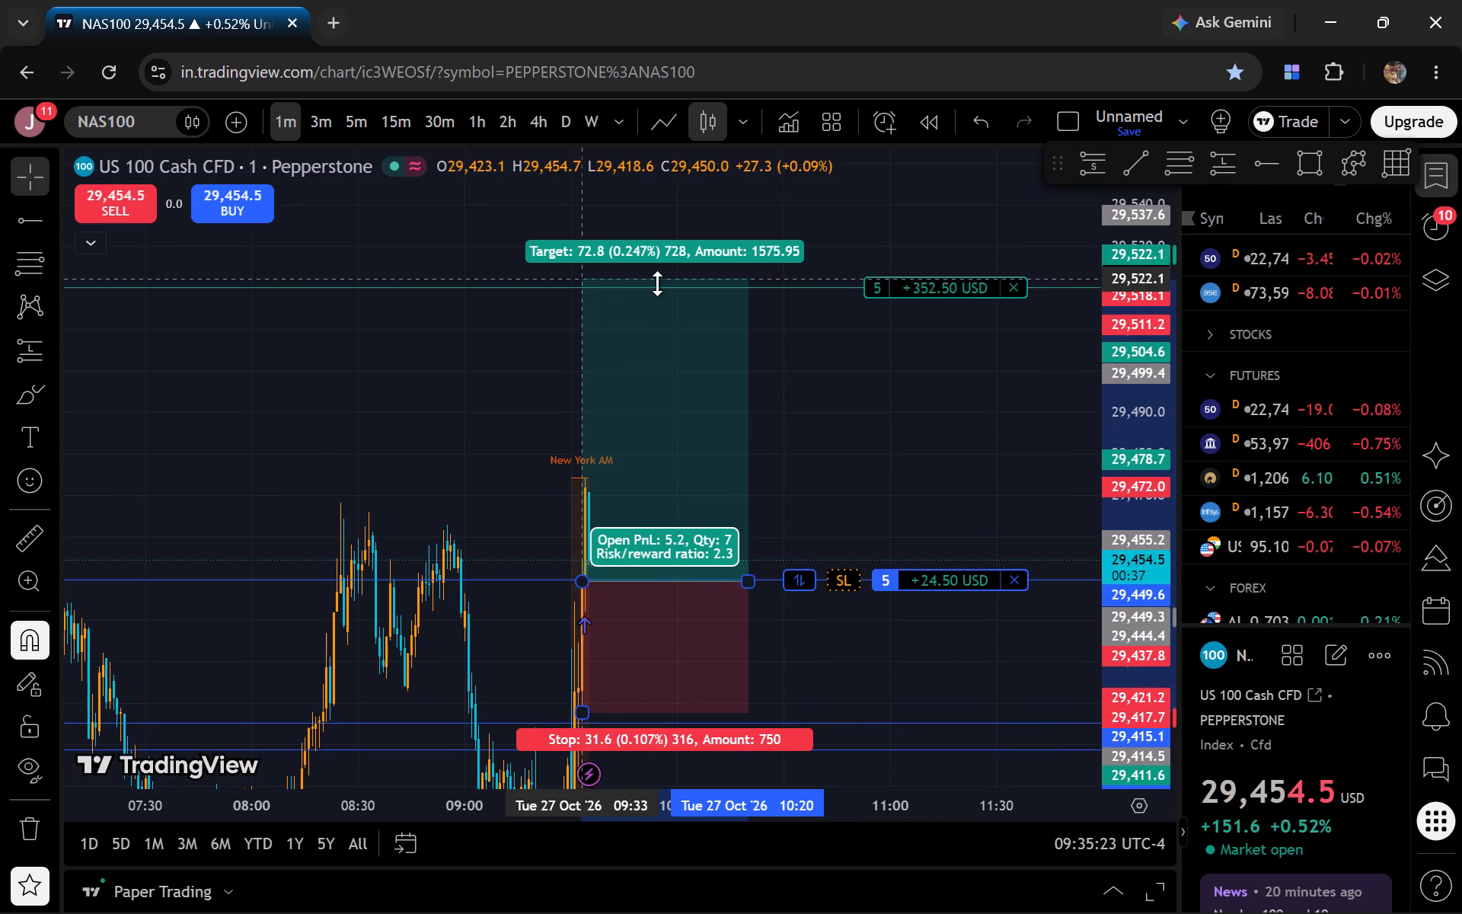
left_click_drag(657, 283, 706, 286)
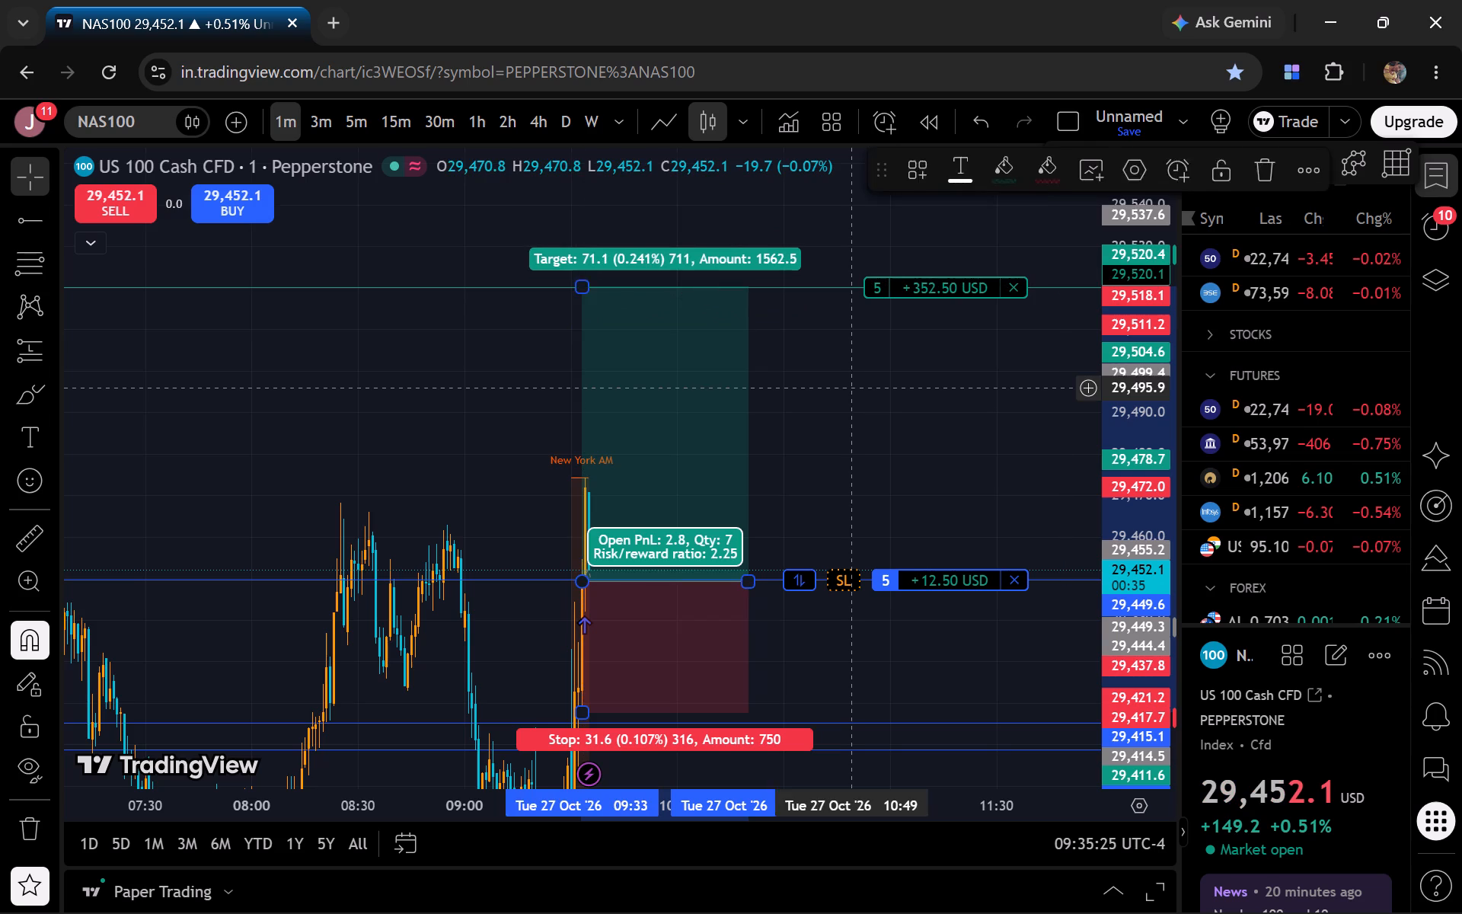
left_click(853, 388)
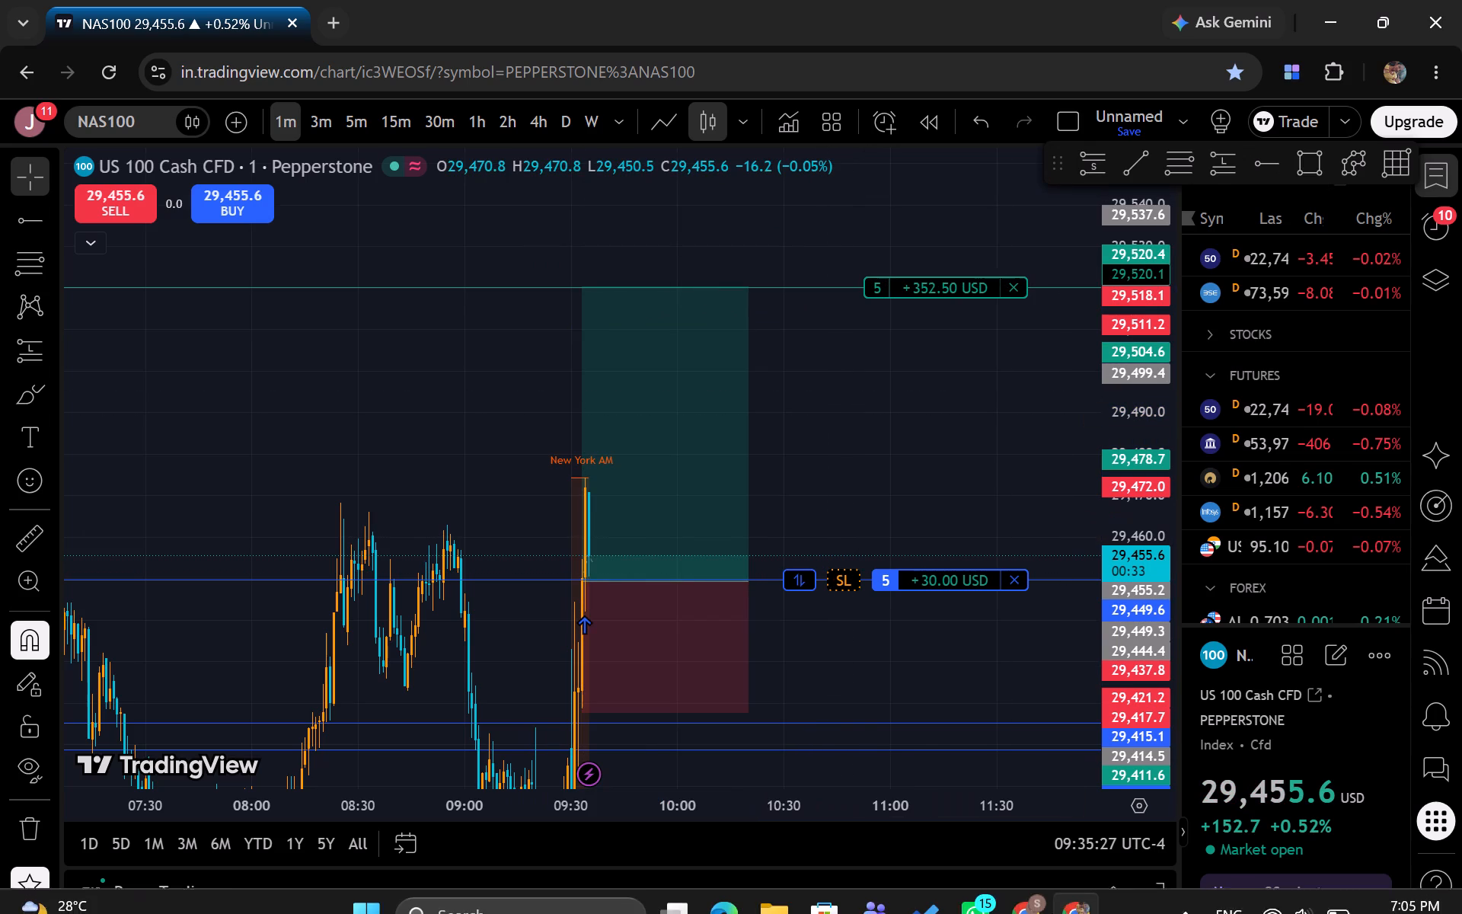
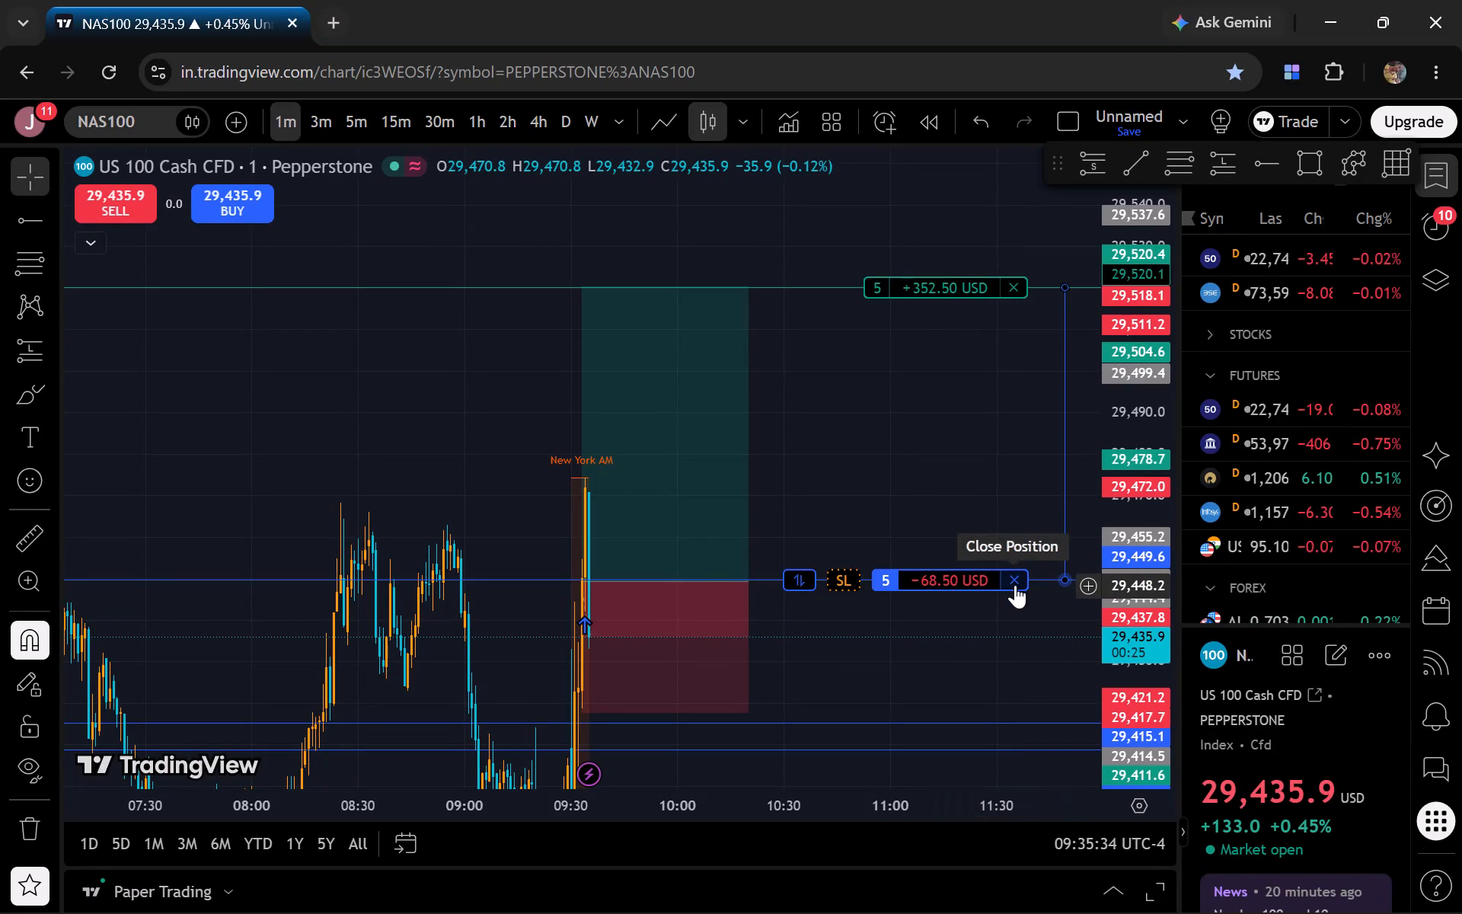
Close the entire 5-unit NAS100 long position at market and dismiss the order notifications.
left_click(1015, 585)
left_click(851, 414)
left_click(915, 414)
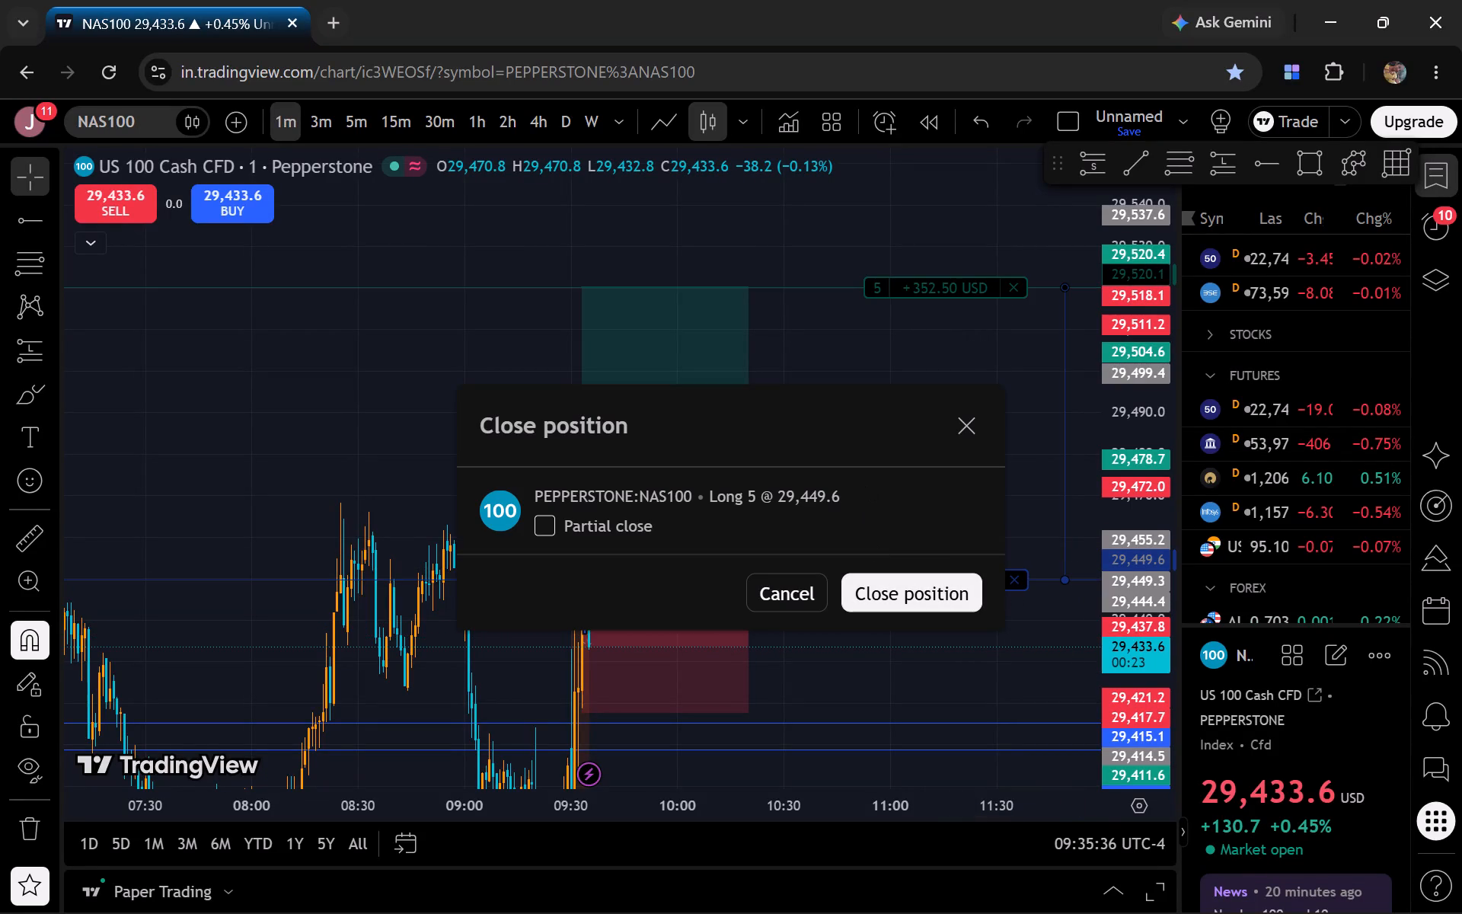
left_click(914, 579)
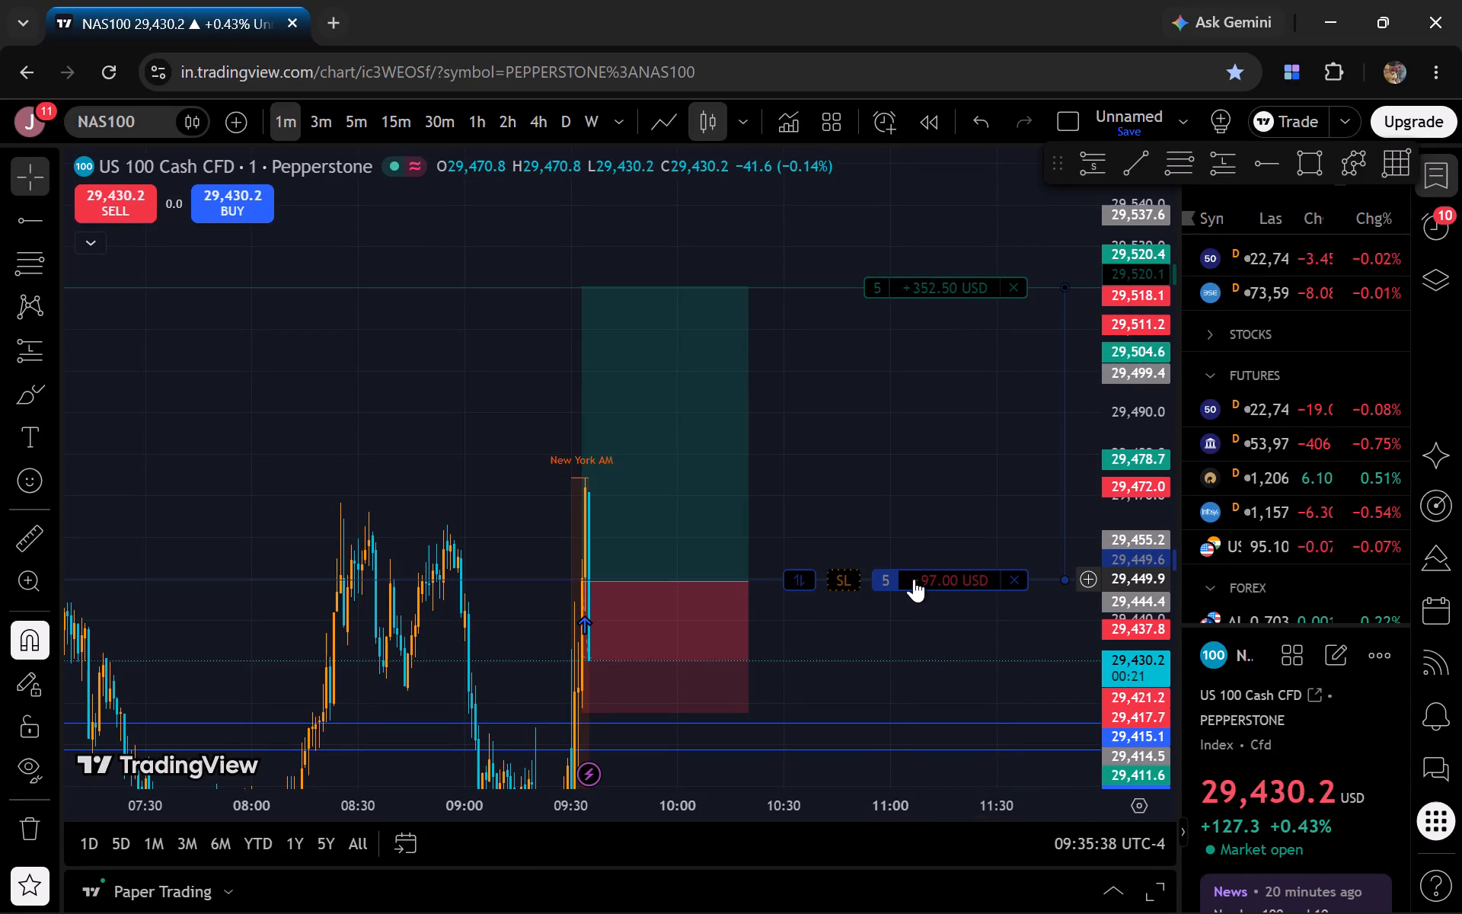
left_click(520, 765)
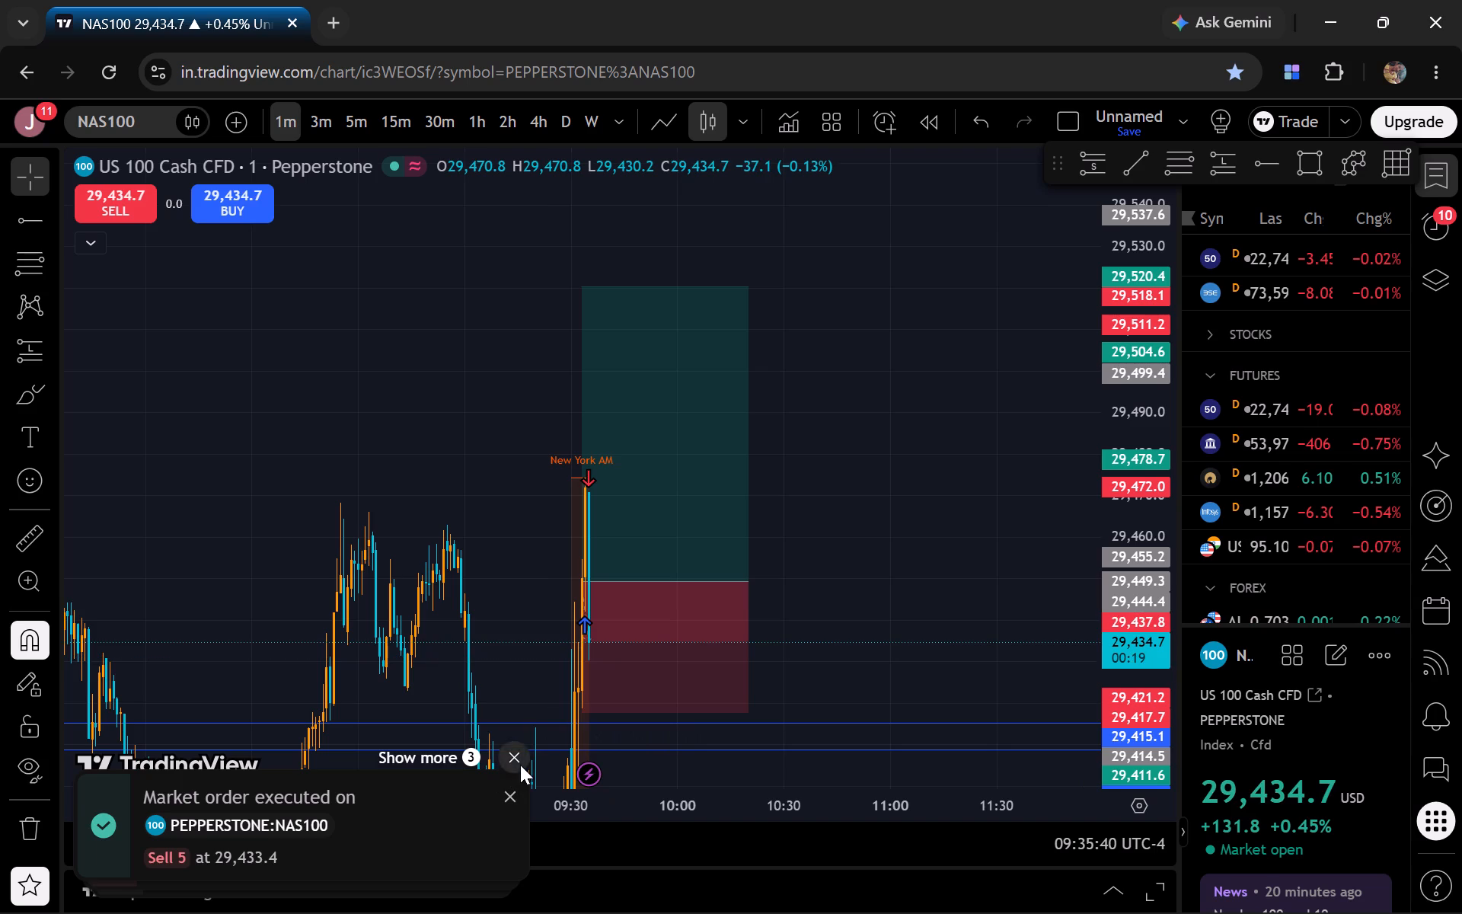
Delete the long position projection from the chart.
left_click_drag(906, 593, 1029, 413)
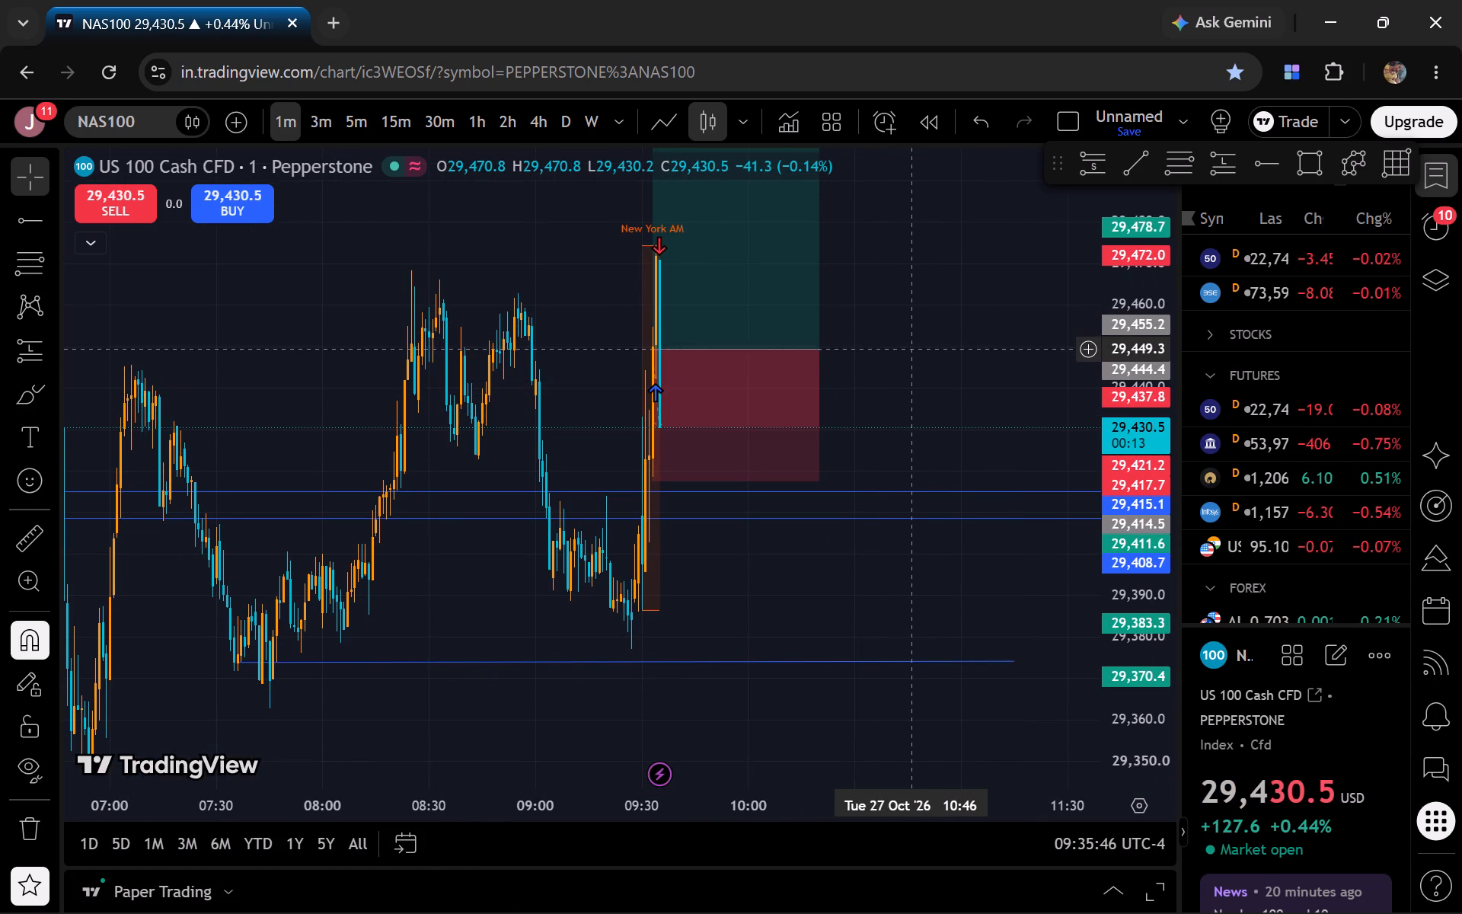
left_click(778, 341)
key("Delete")
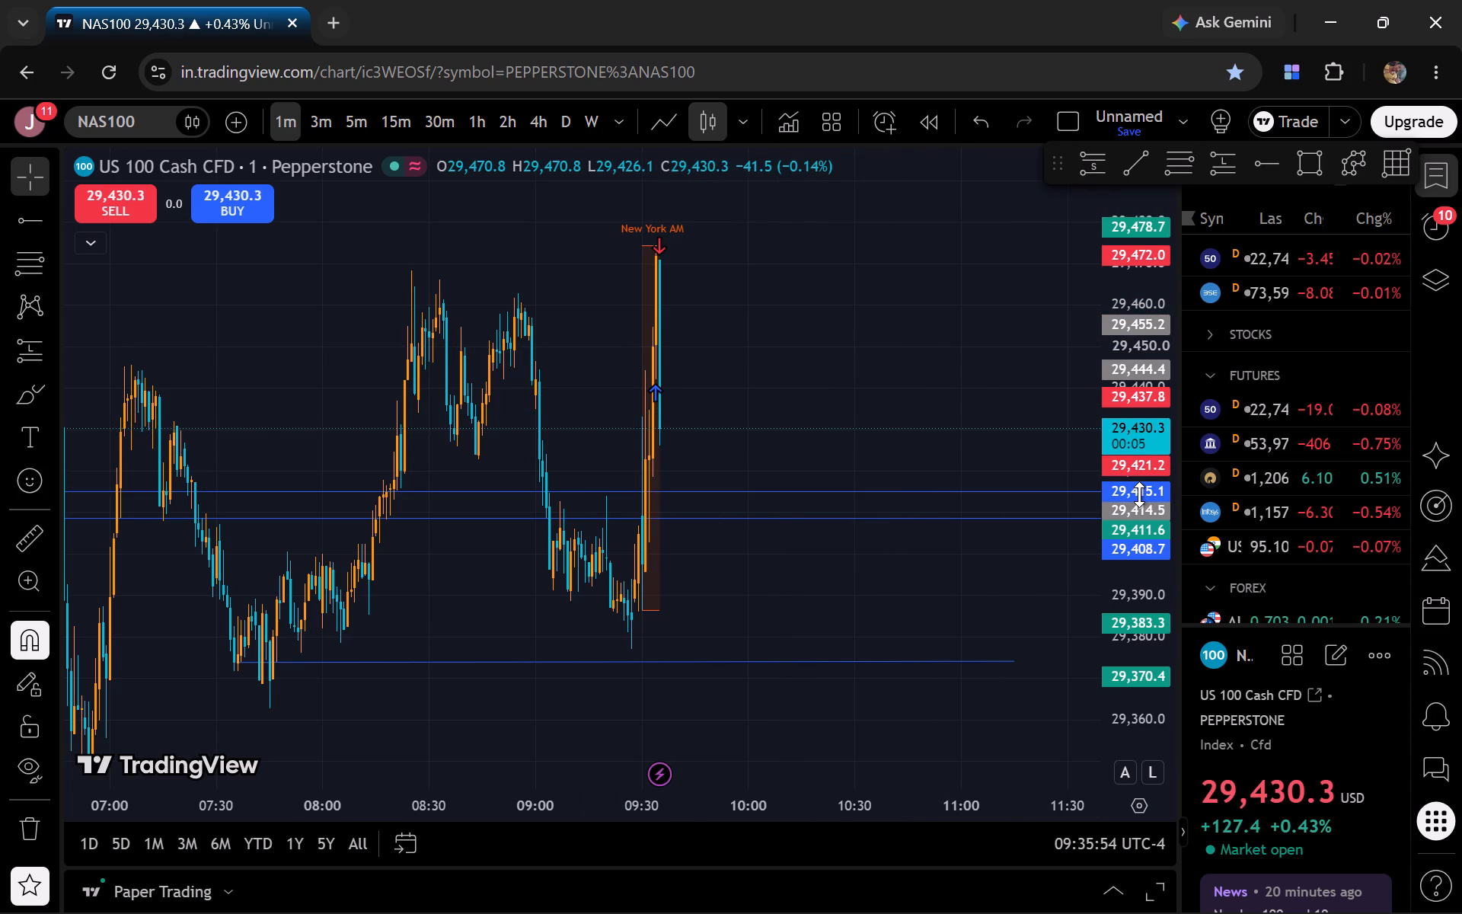
Open a NAS100 short with a market sell order for 5 units, without take profit or stop loss.
left_click(84, 182)
left_click(101, 190)
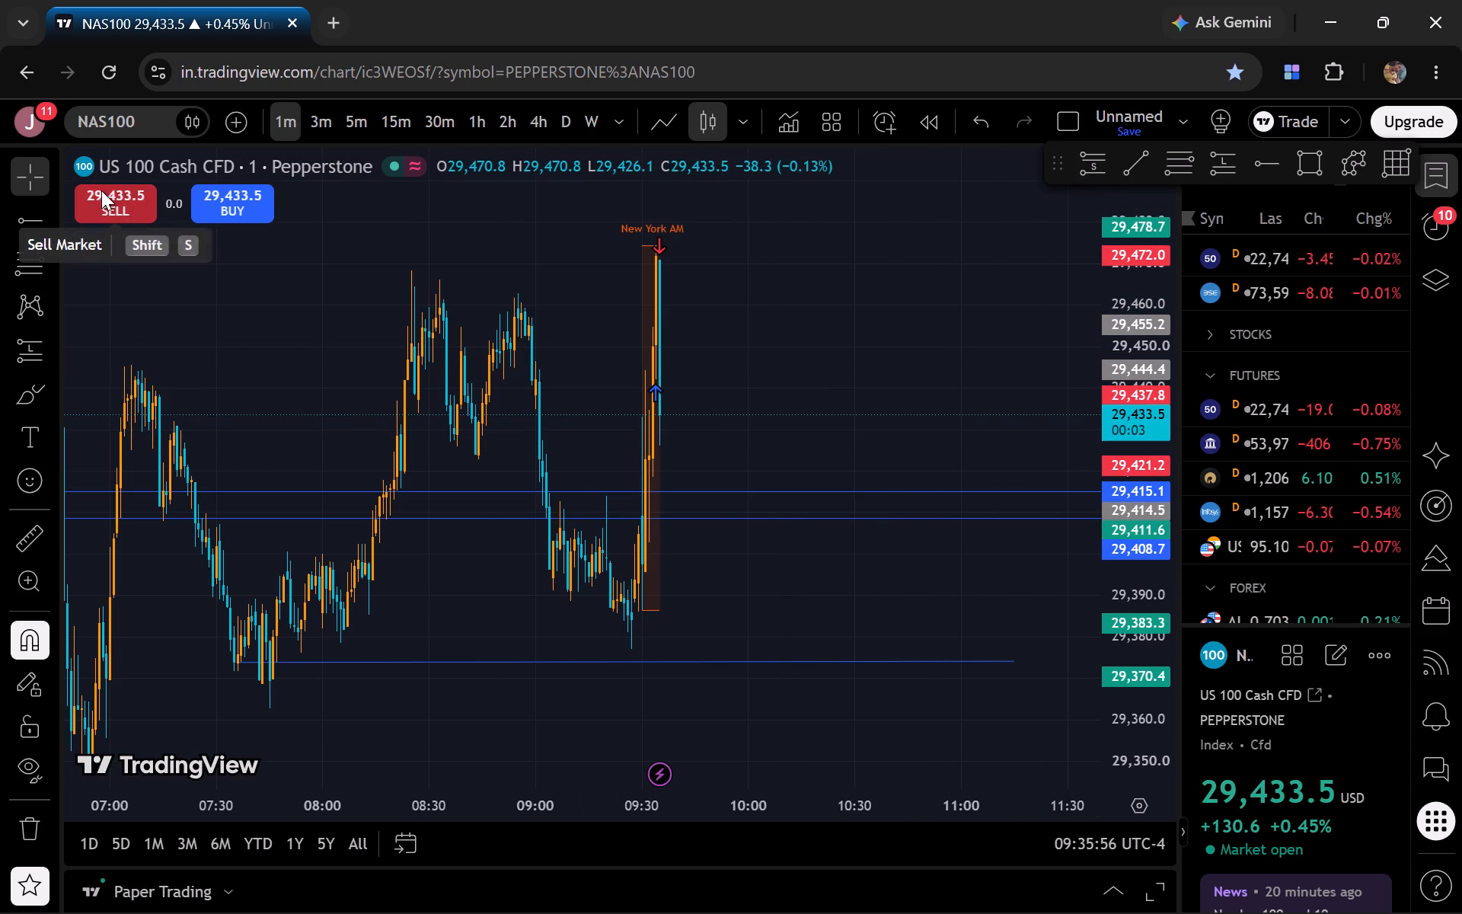
left_click_drag(630, 209, 125, 159)
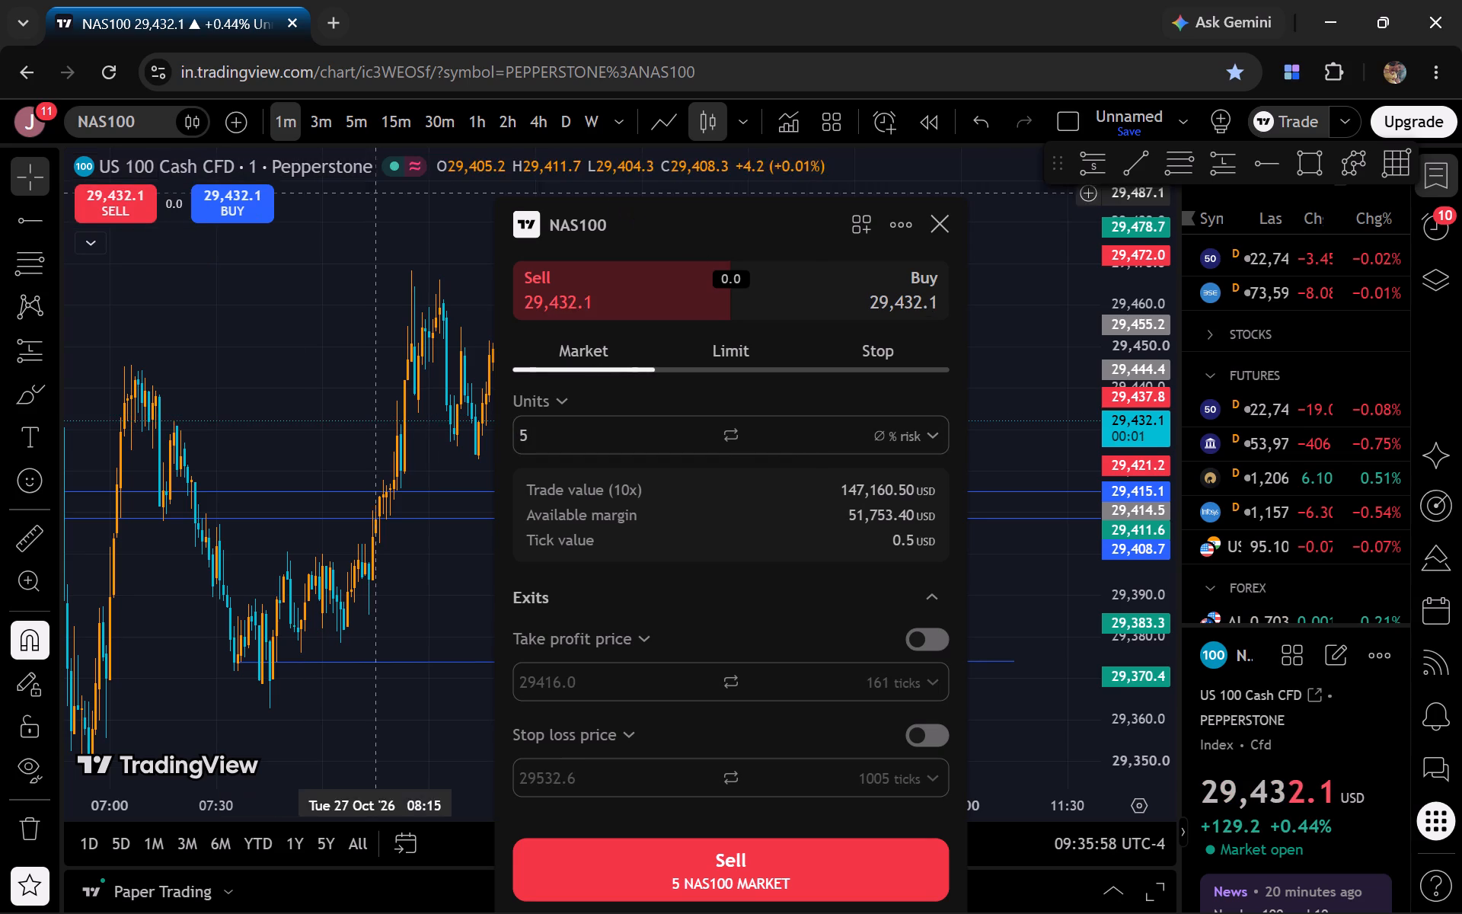
left_click_drag(704, 235, 251, 156)
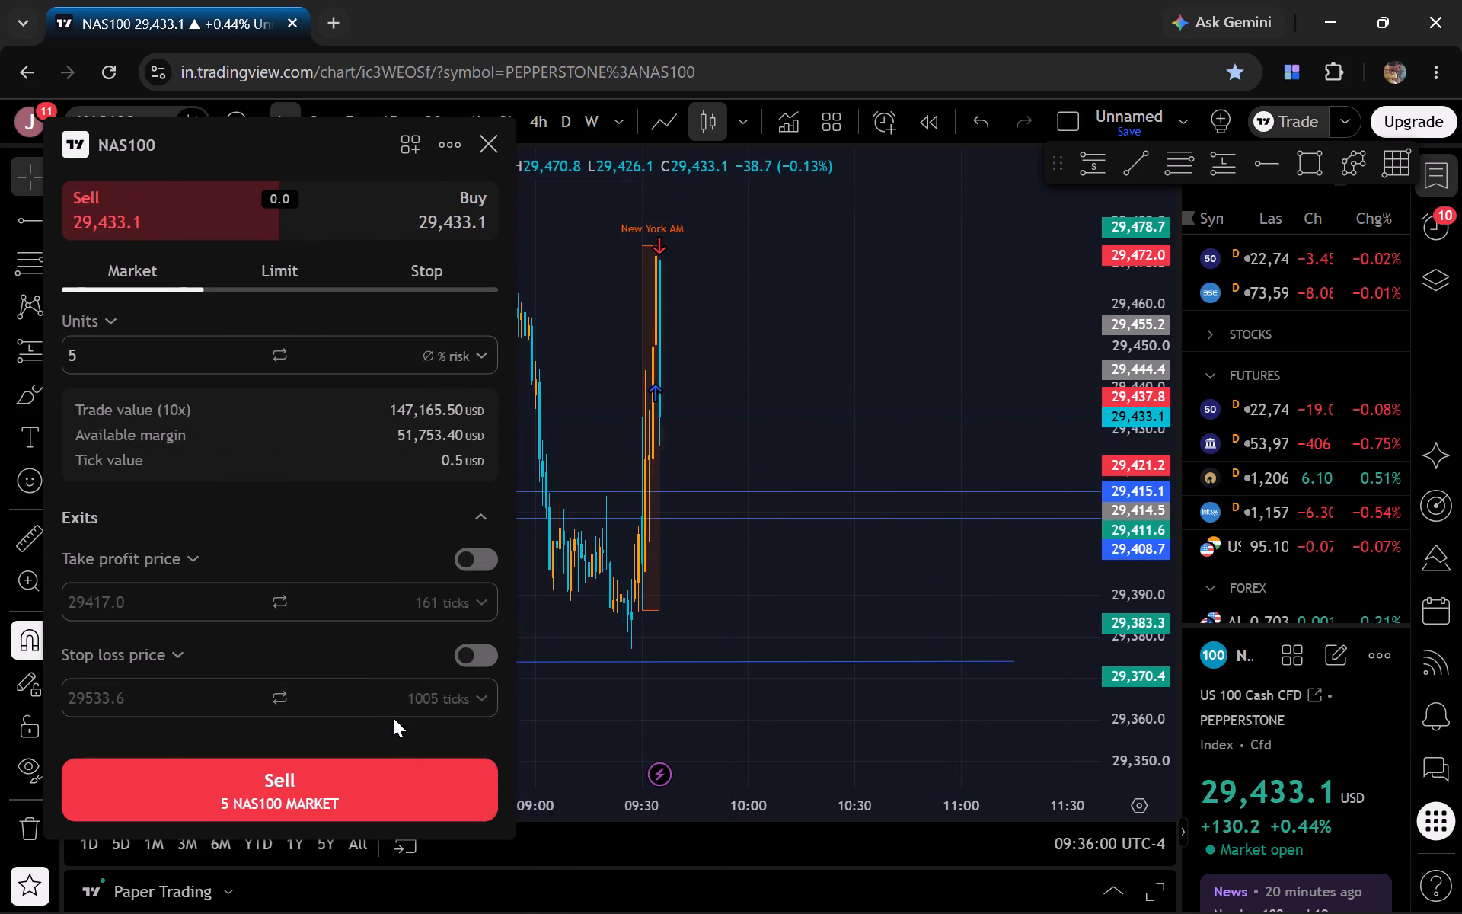
left_click(404, 778)
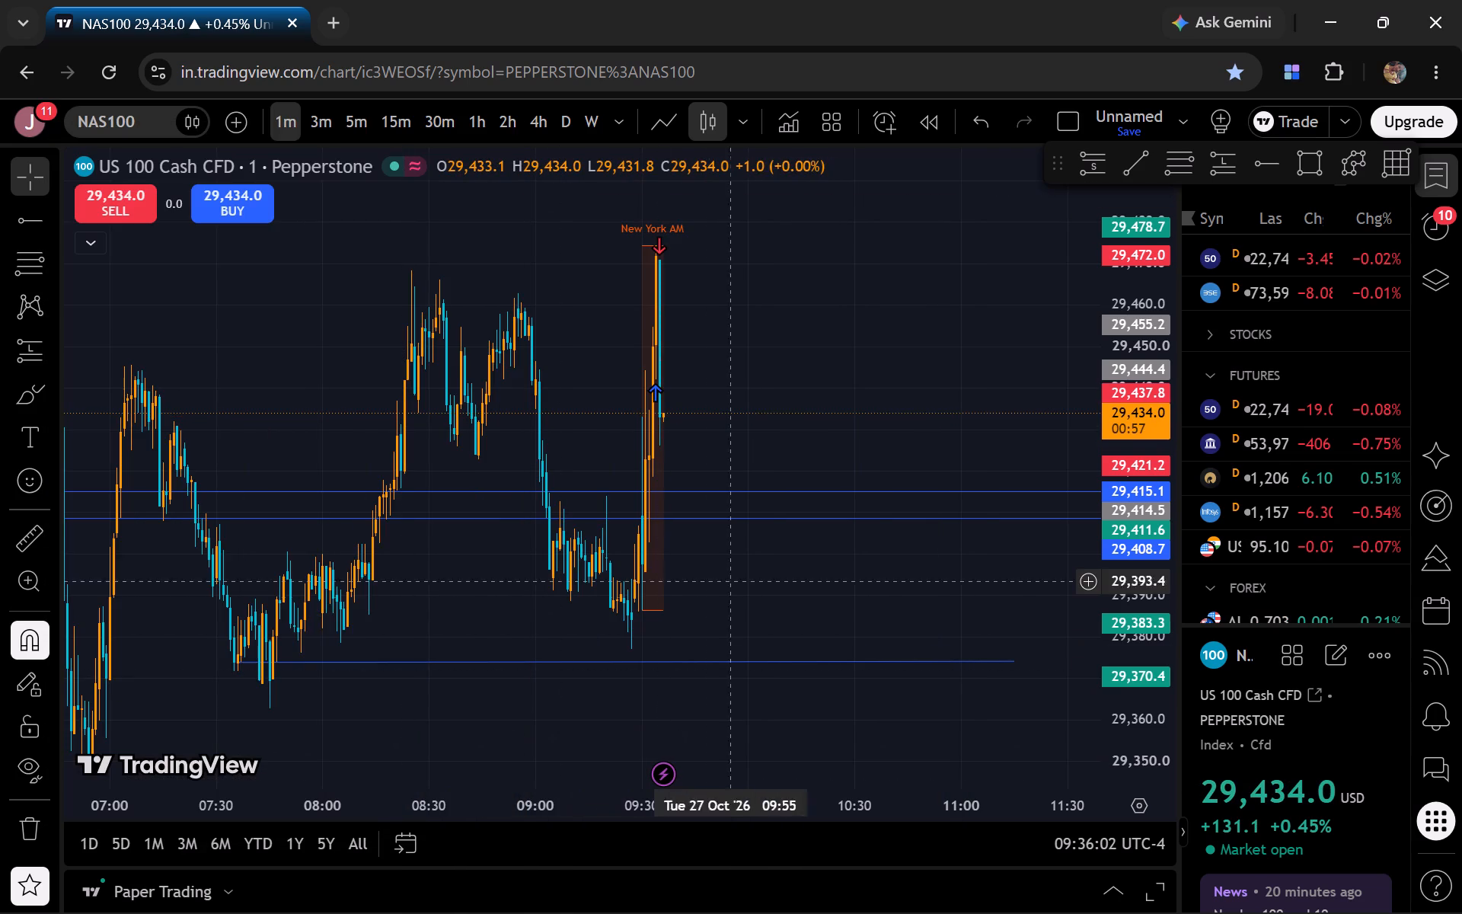
Place a take profit order on the short trade at 29,355.4, below the recent lows.
left_click_drag(805, 423, 769, 622)
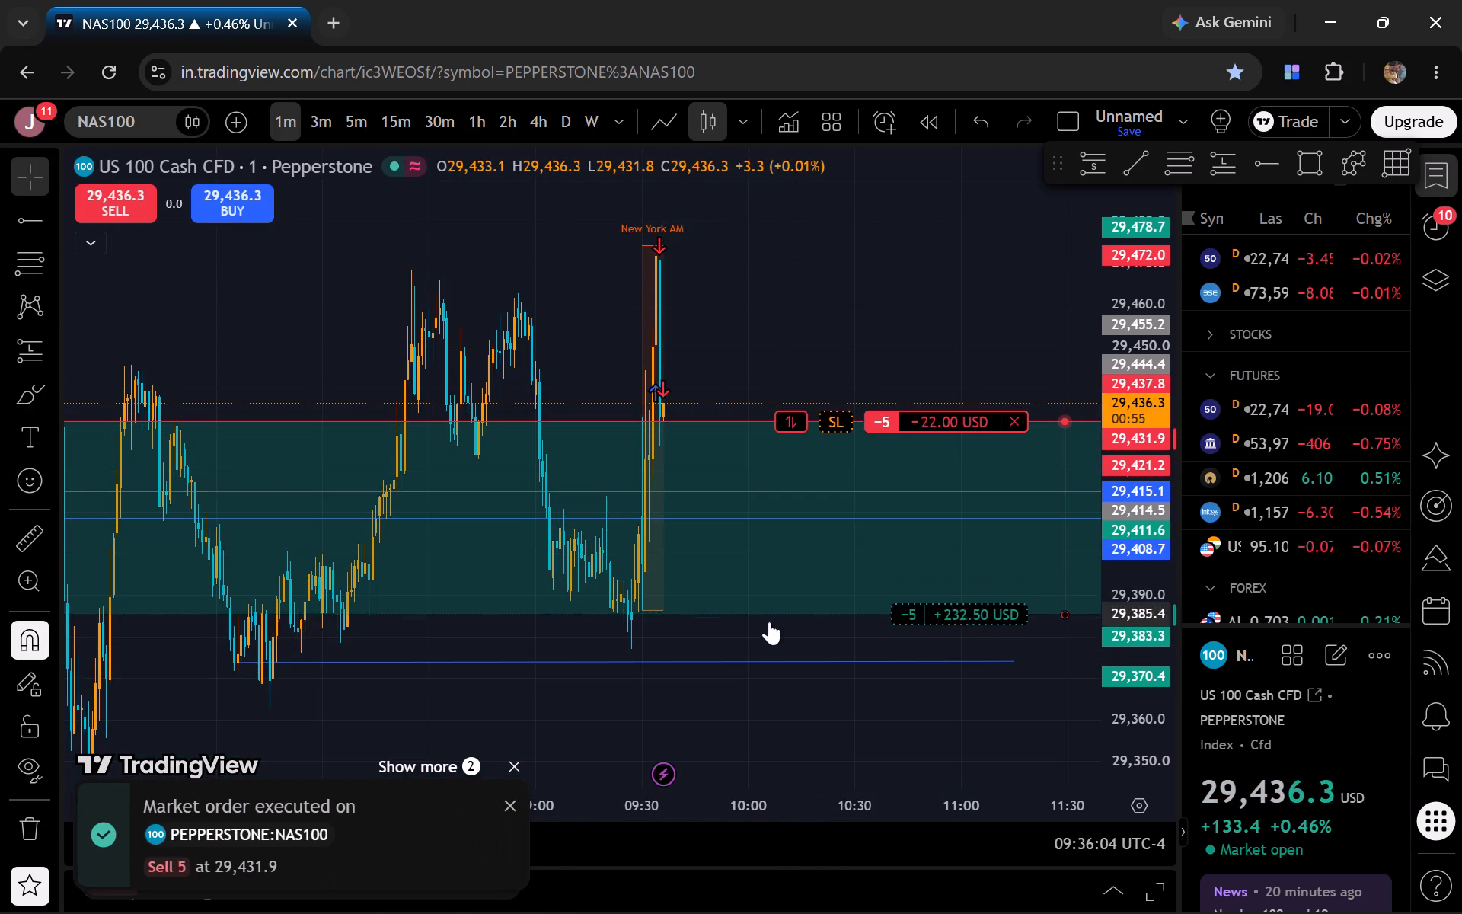
left_click_drag(769, 622, 757, 712)
left_click_drag(796, 610, 909, 342)
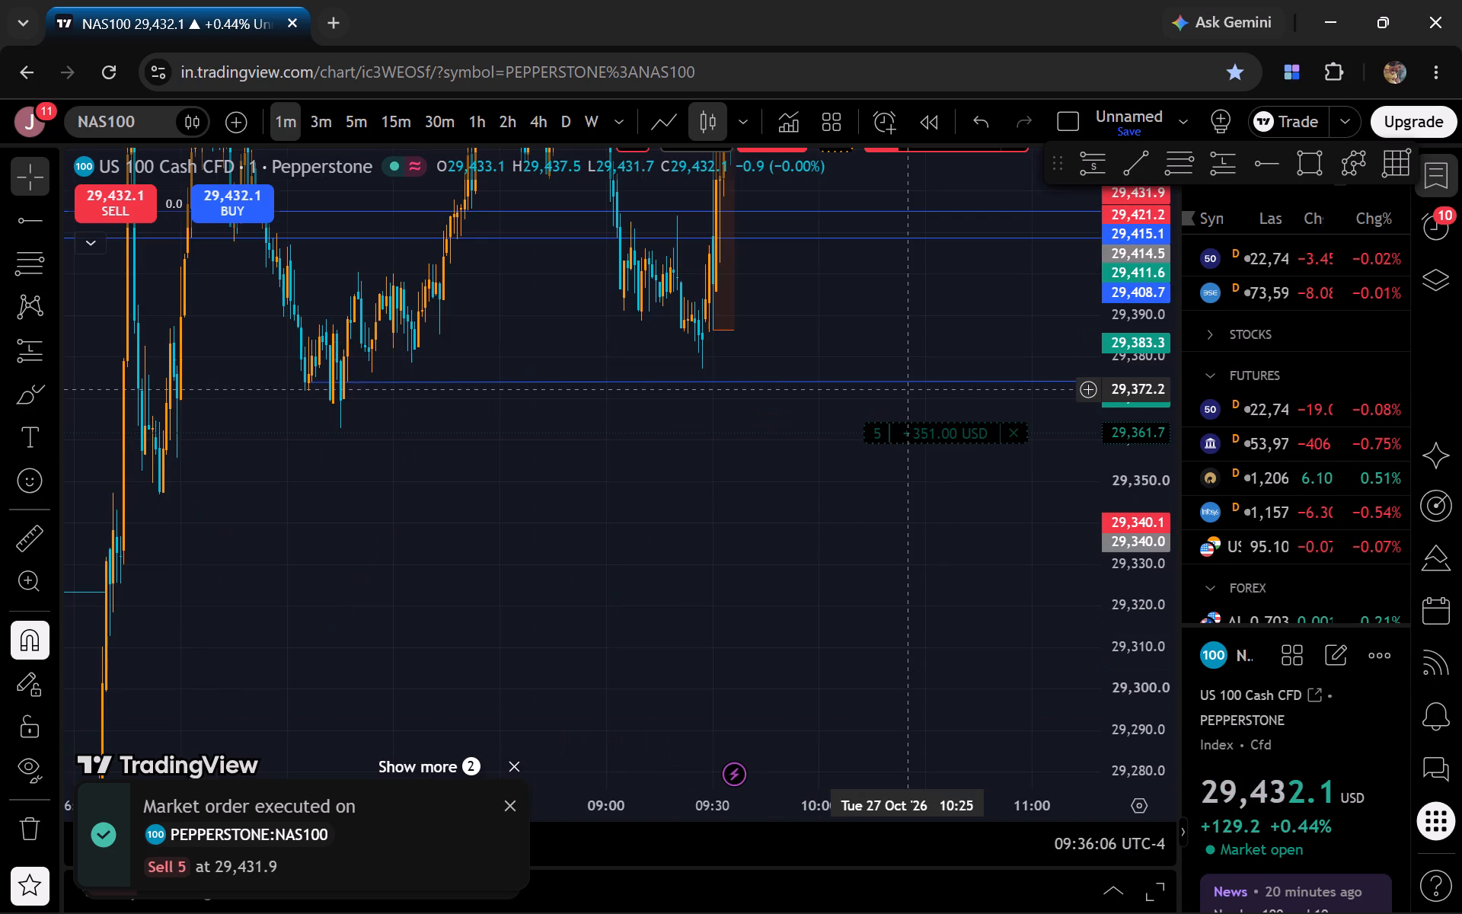
left_click_drag(928, 433, 895, 459)
left_click_drag(927, 288, 818, 491)
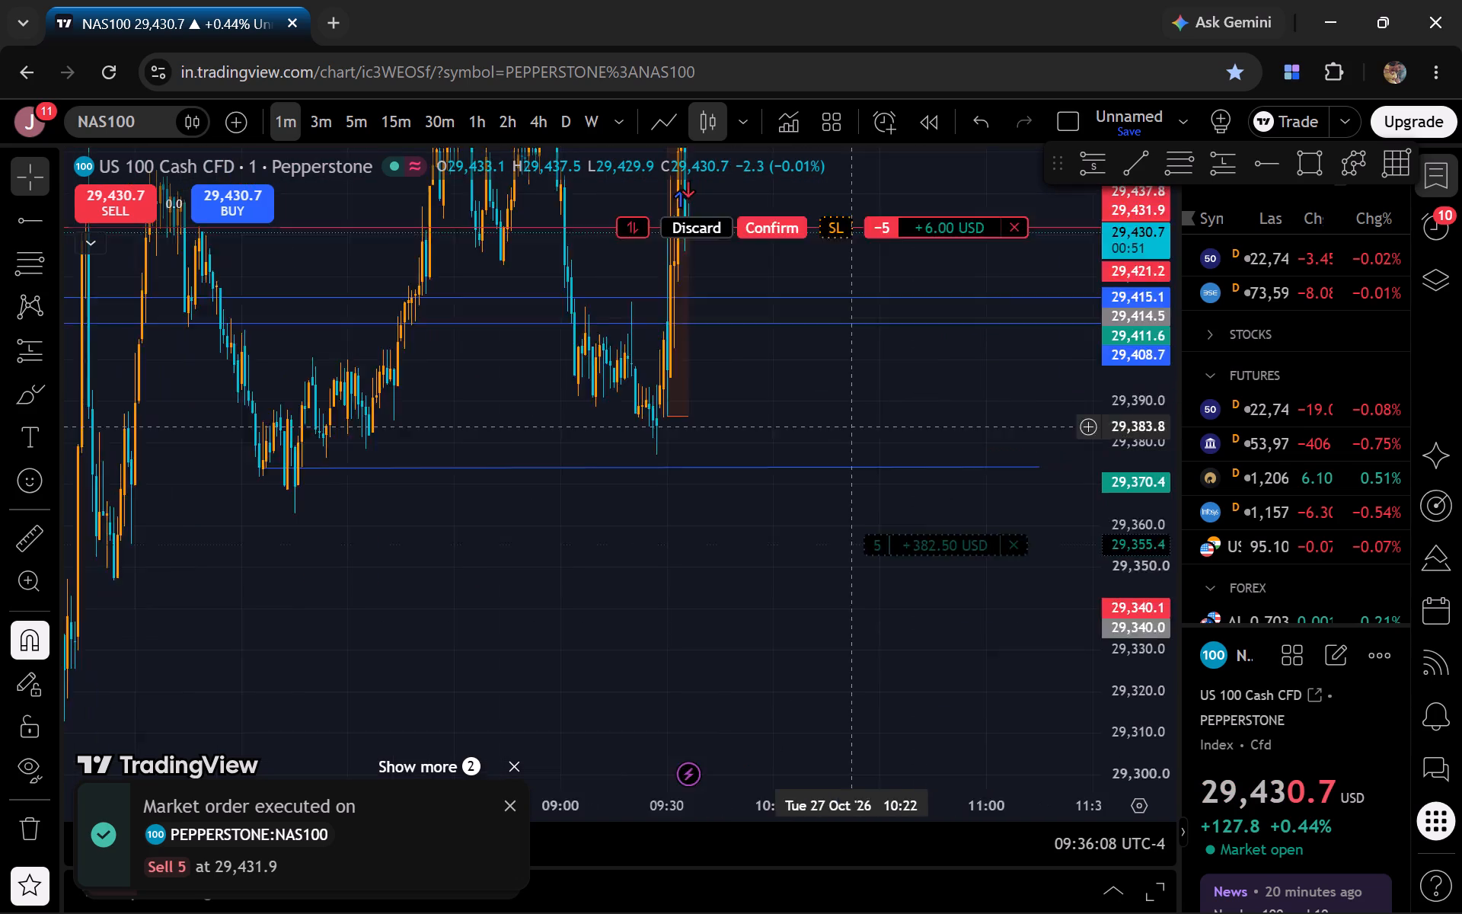
left_click_drag(818, 491, 744, 650)
left_click(774, 465)
left_click(776, 452)
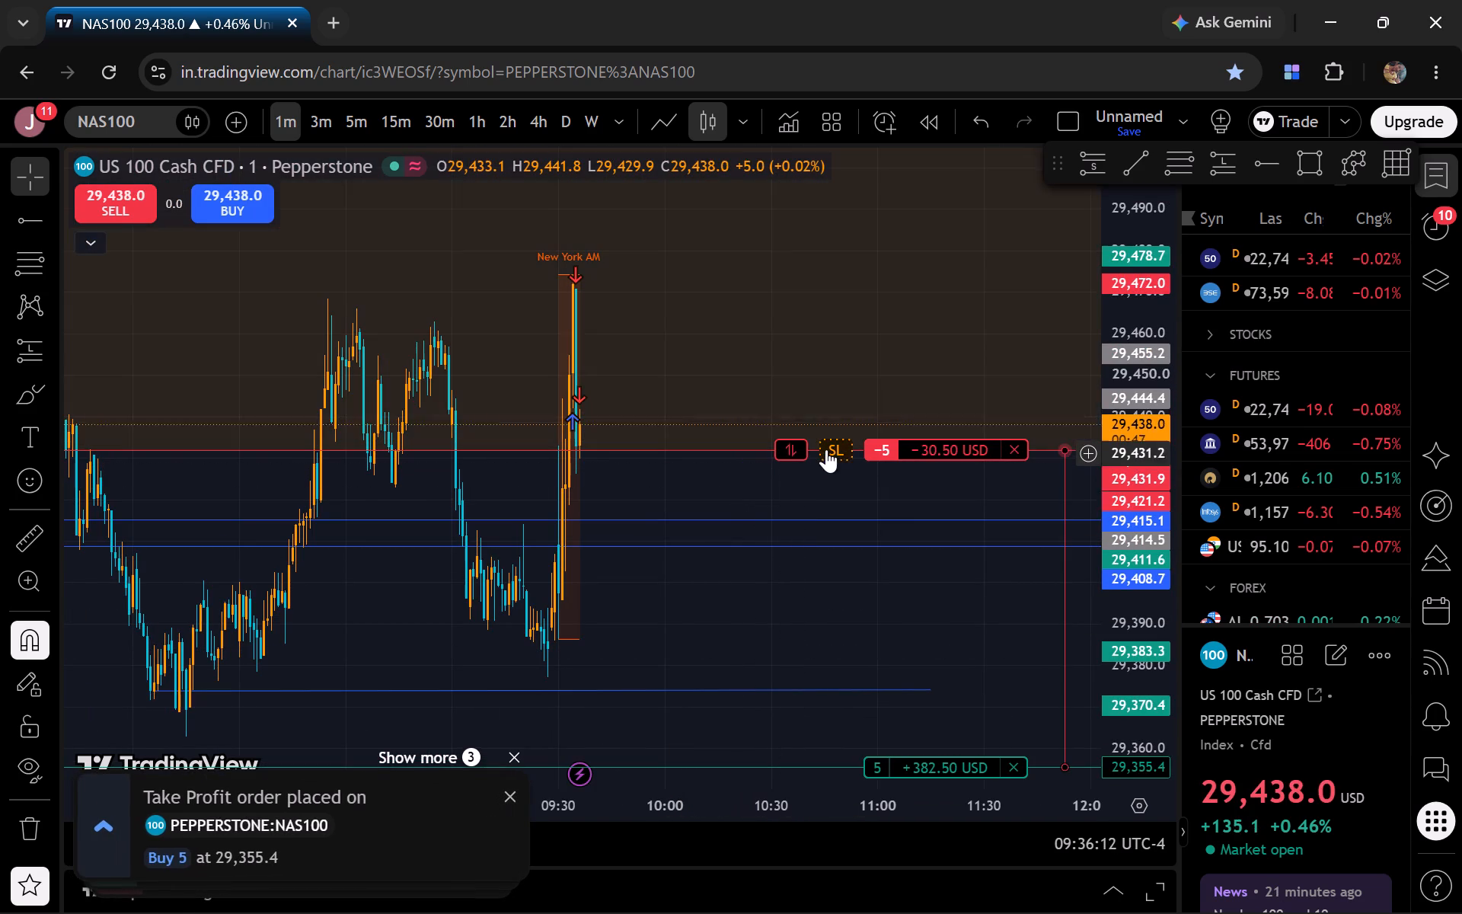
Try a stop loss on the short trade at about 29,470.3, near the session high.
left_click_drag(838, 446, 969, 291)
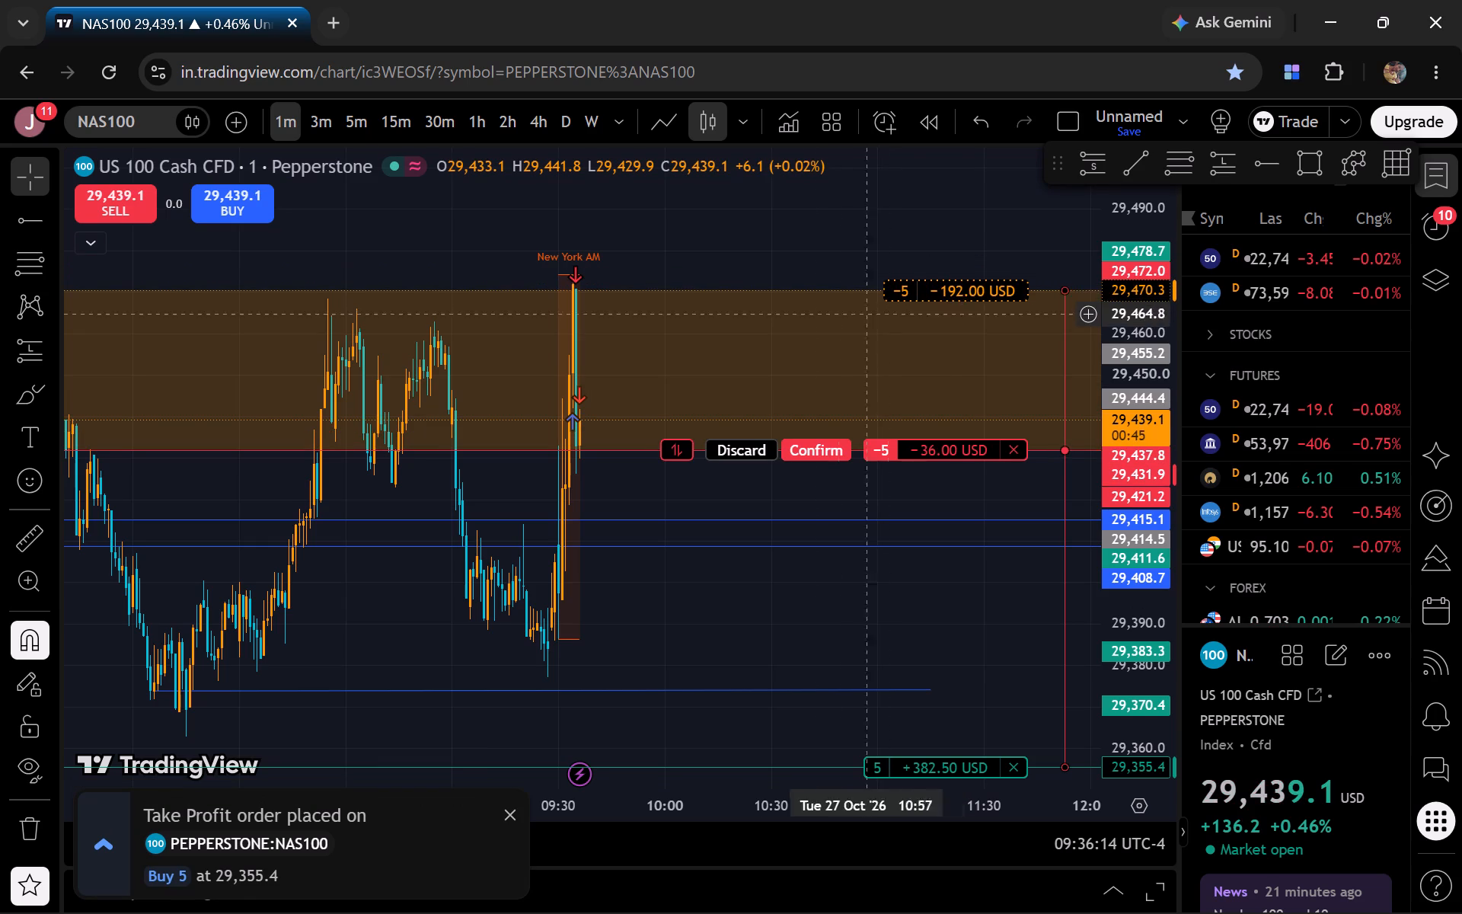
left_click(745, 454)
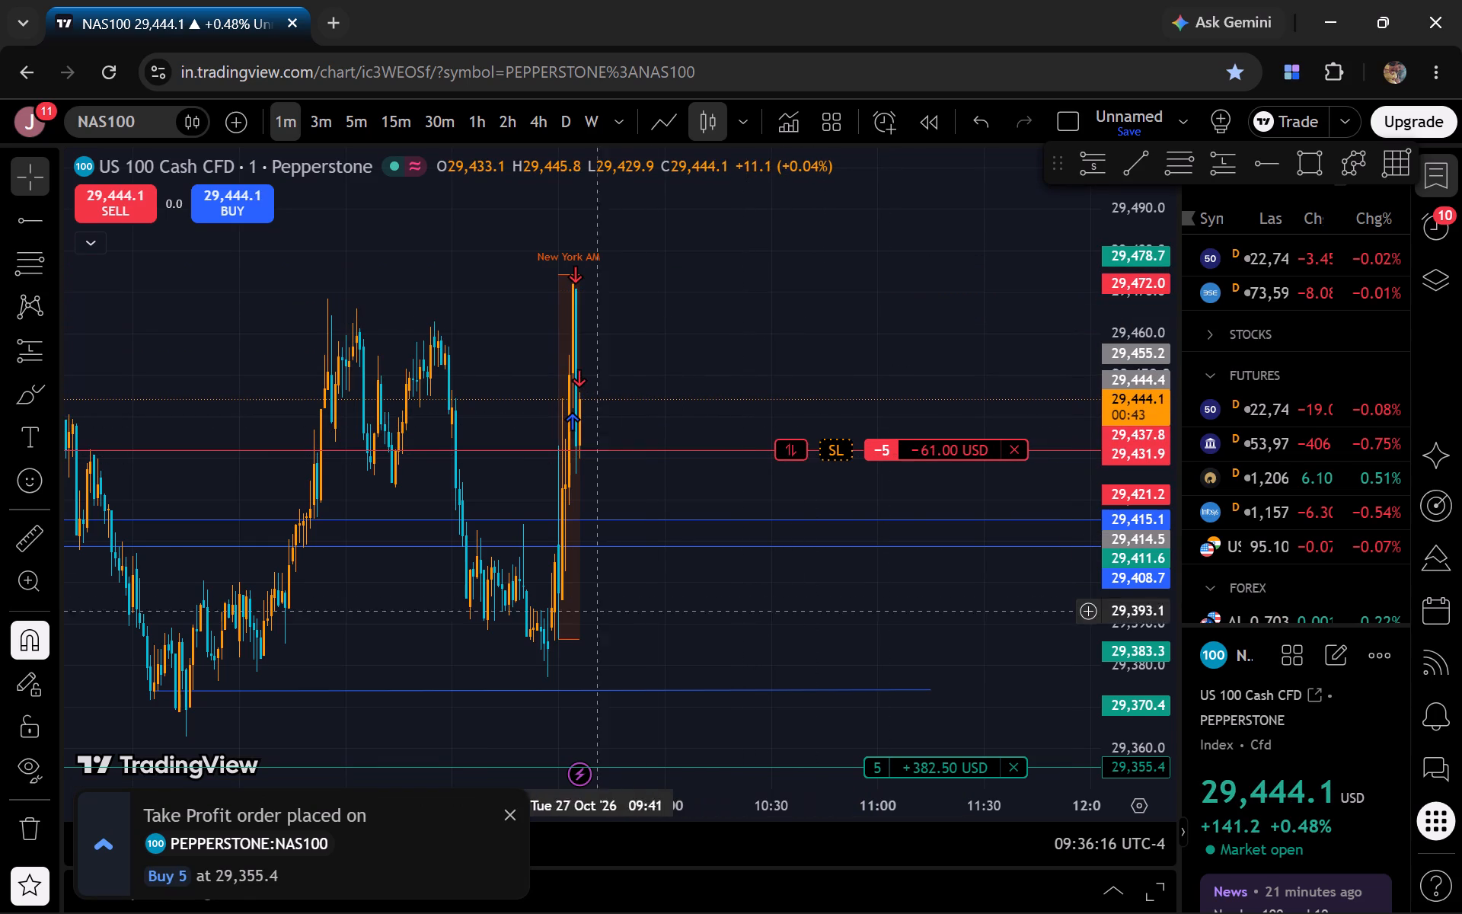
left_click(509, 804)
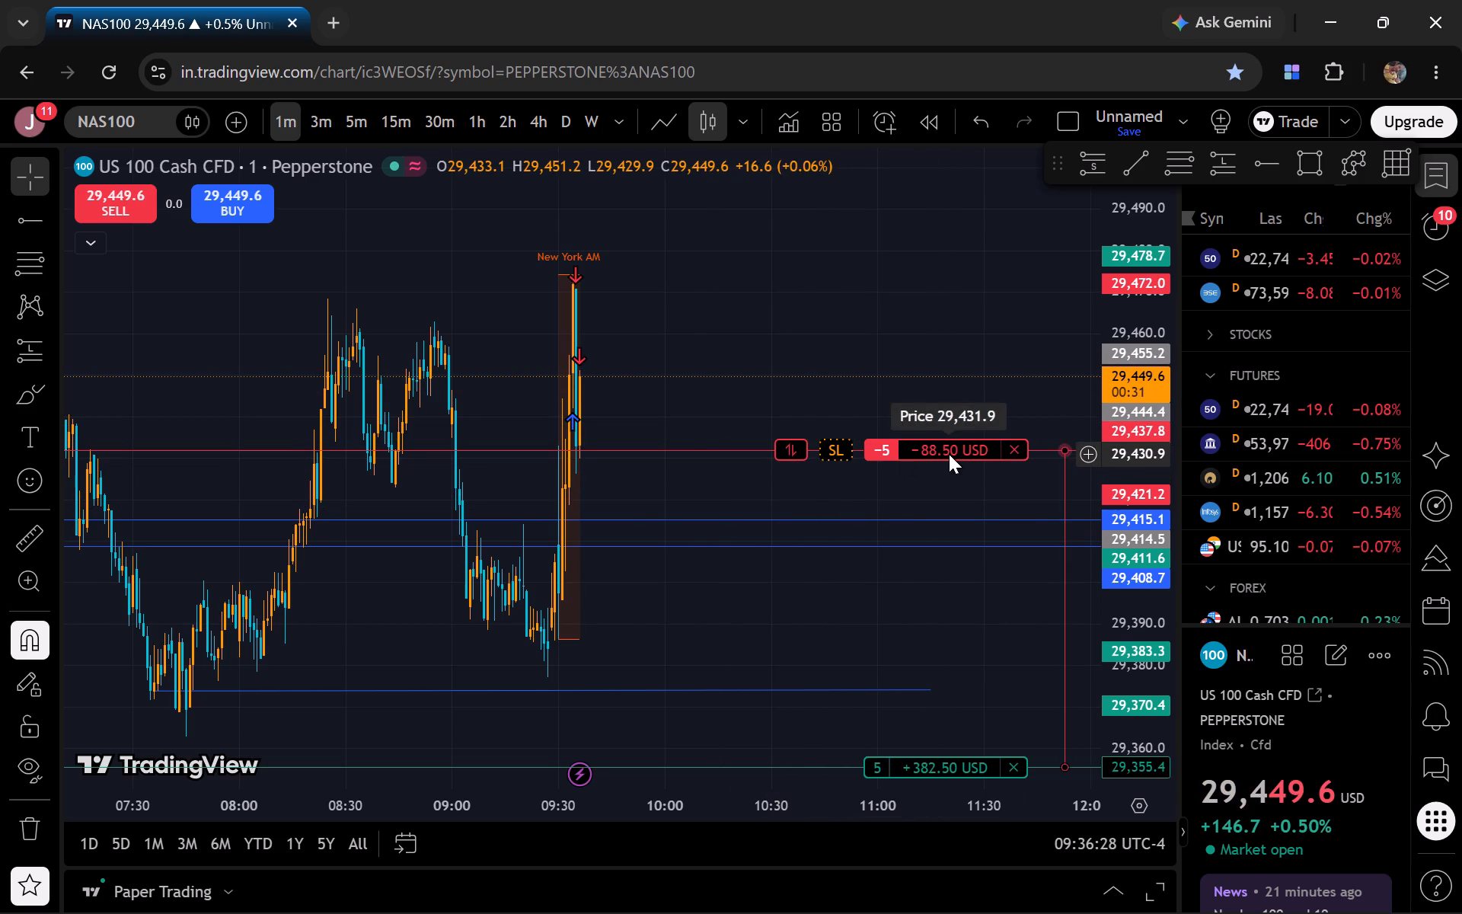
Close the entire 5-unit NAS100 short position at market and dismiss the order notifications.
left_click(1006, 449)
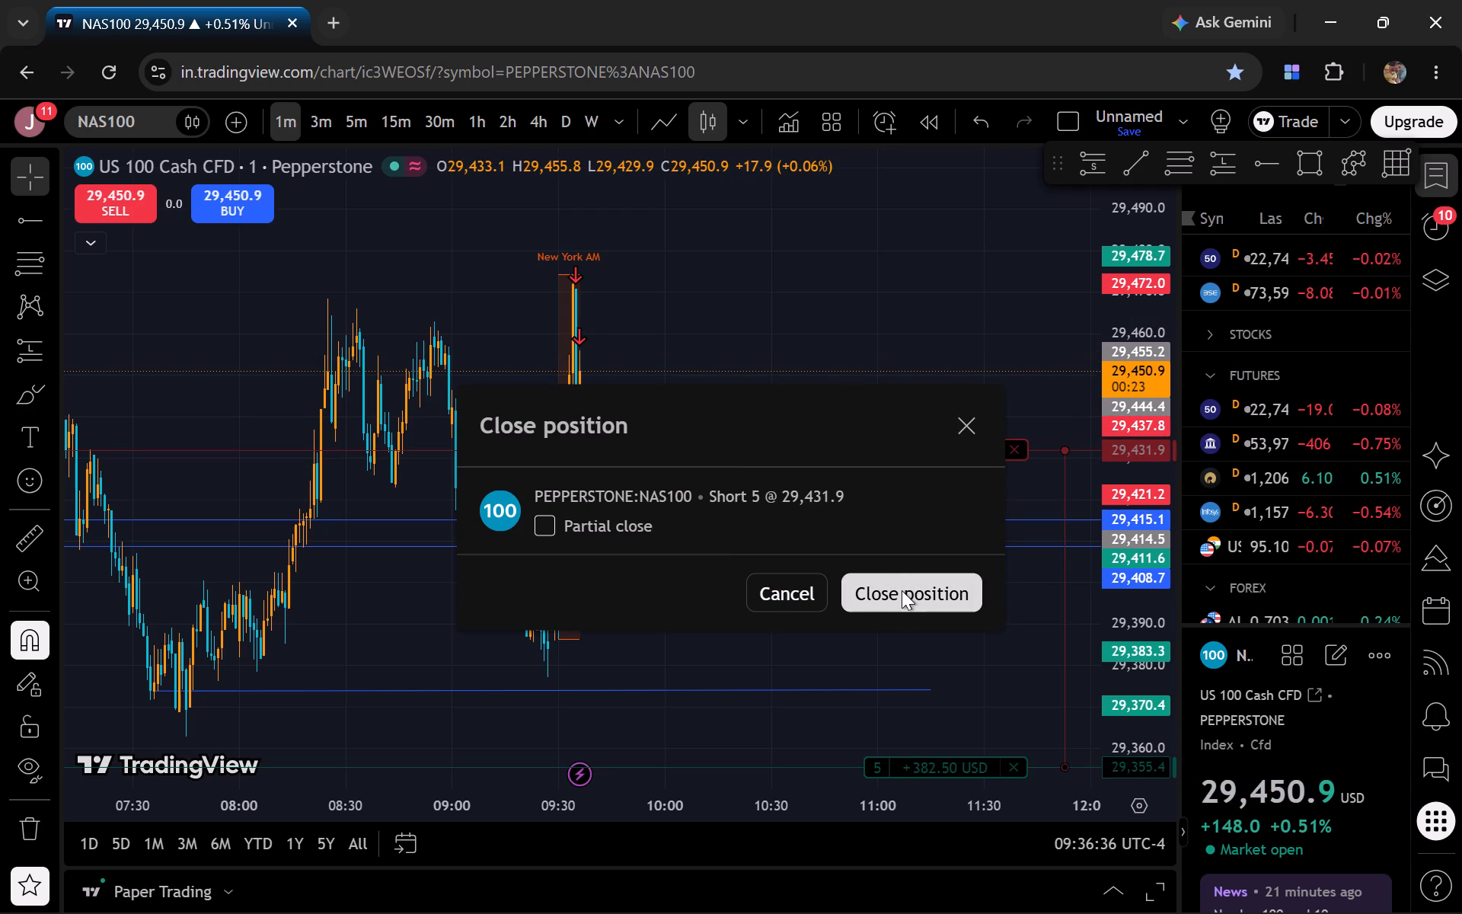
left_click_drag(783, 435, 281, 378)
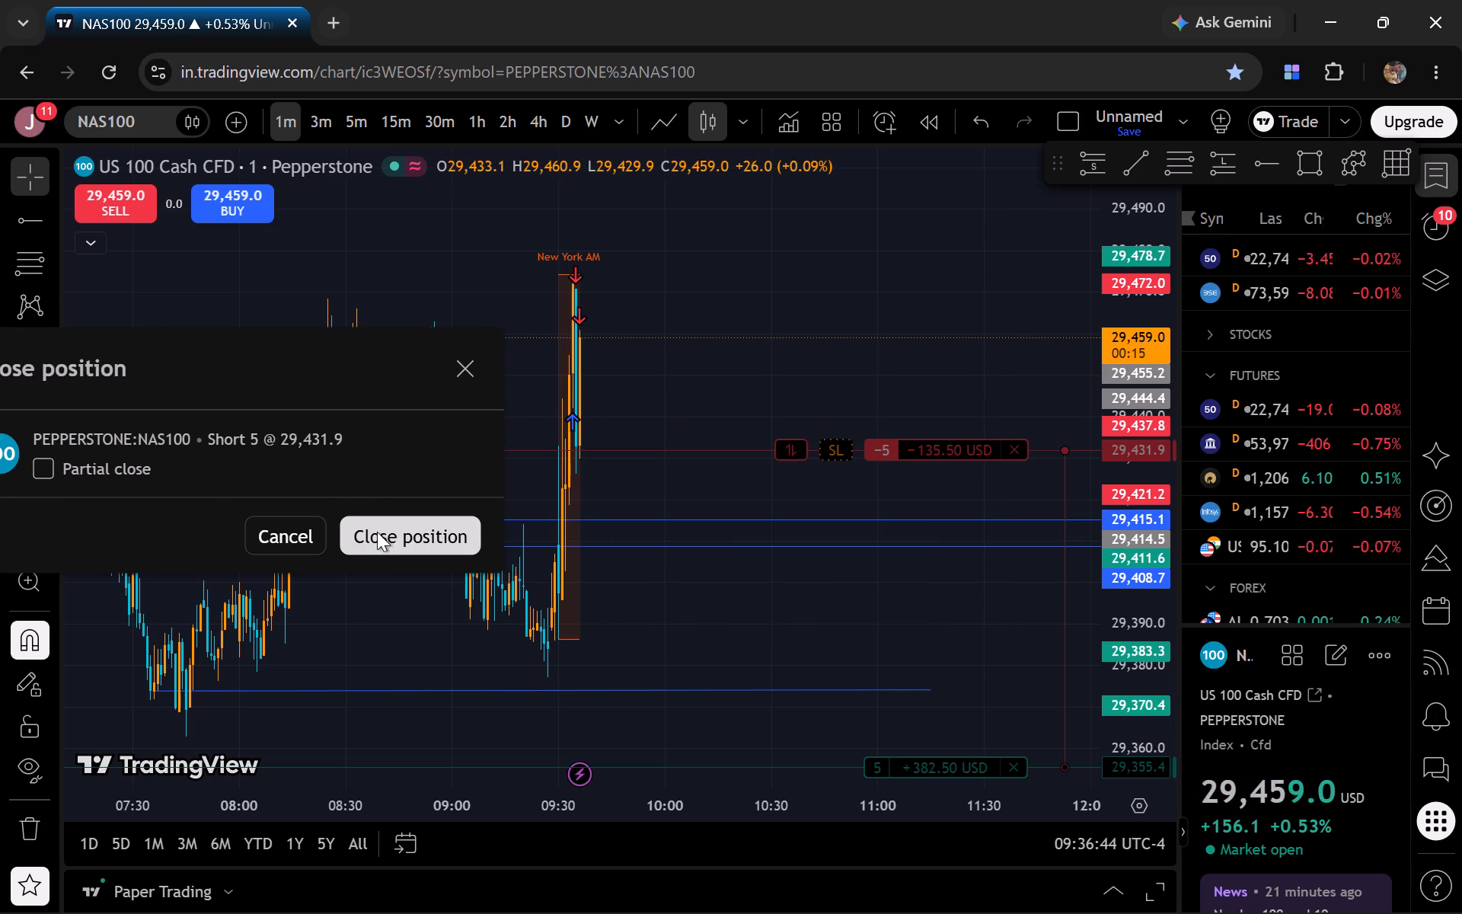
left_click(377, 532)
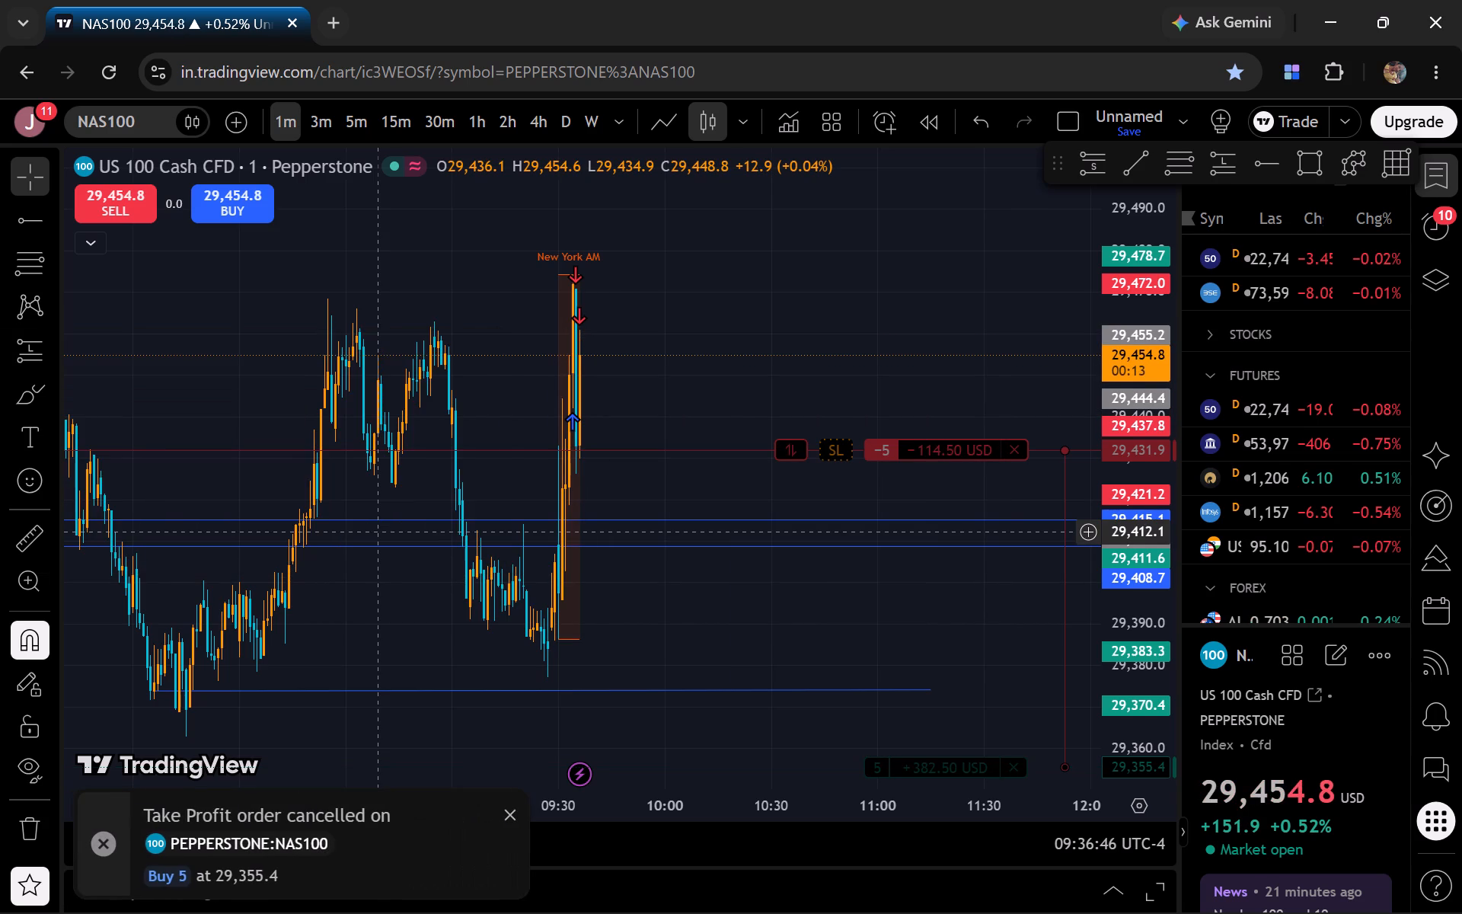
left_click(506, 825)
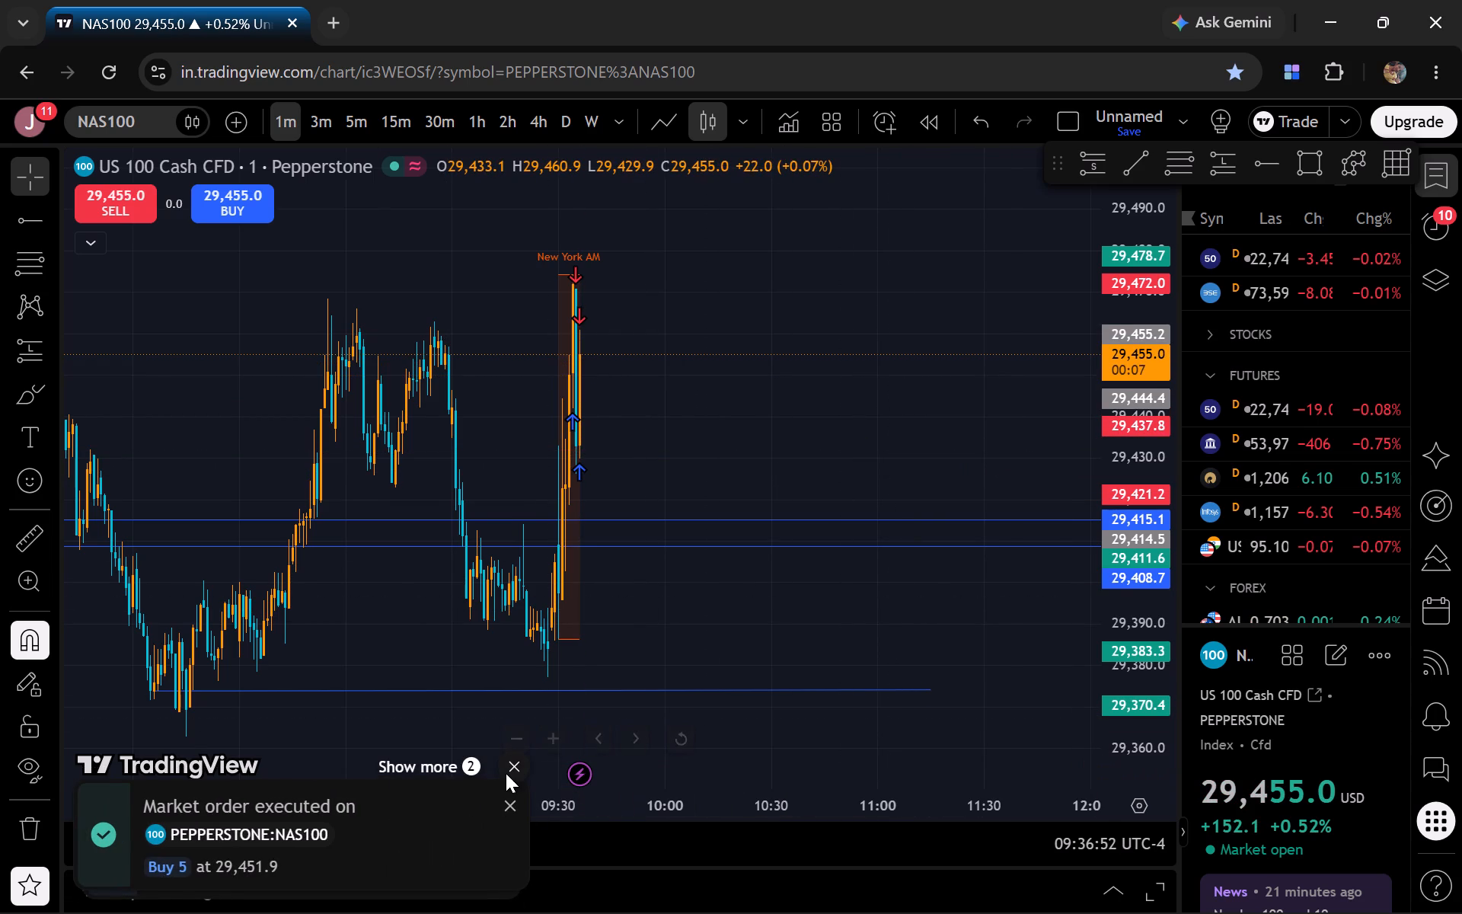
left_click(506, 773)
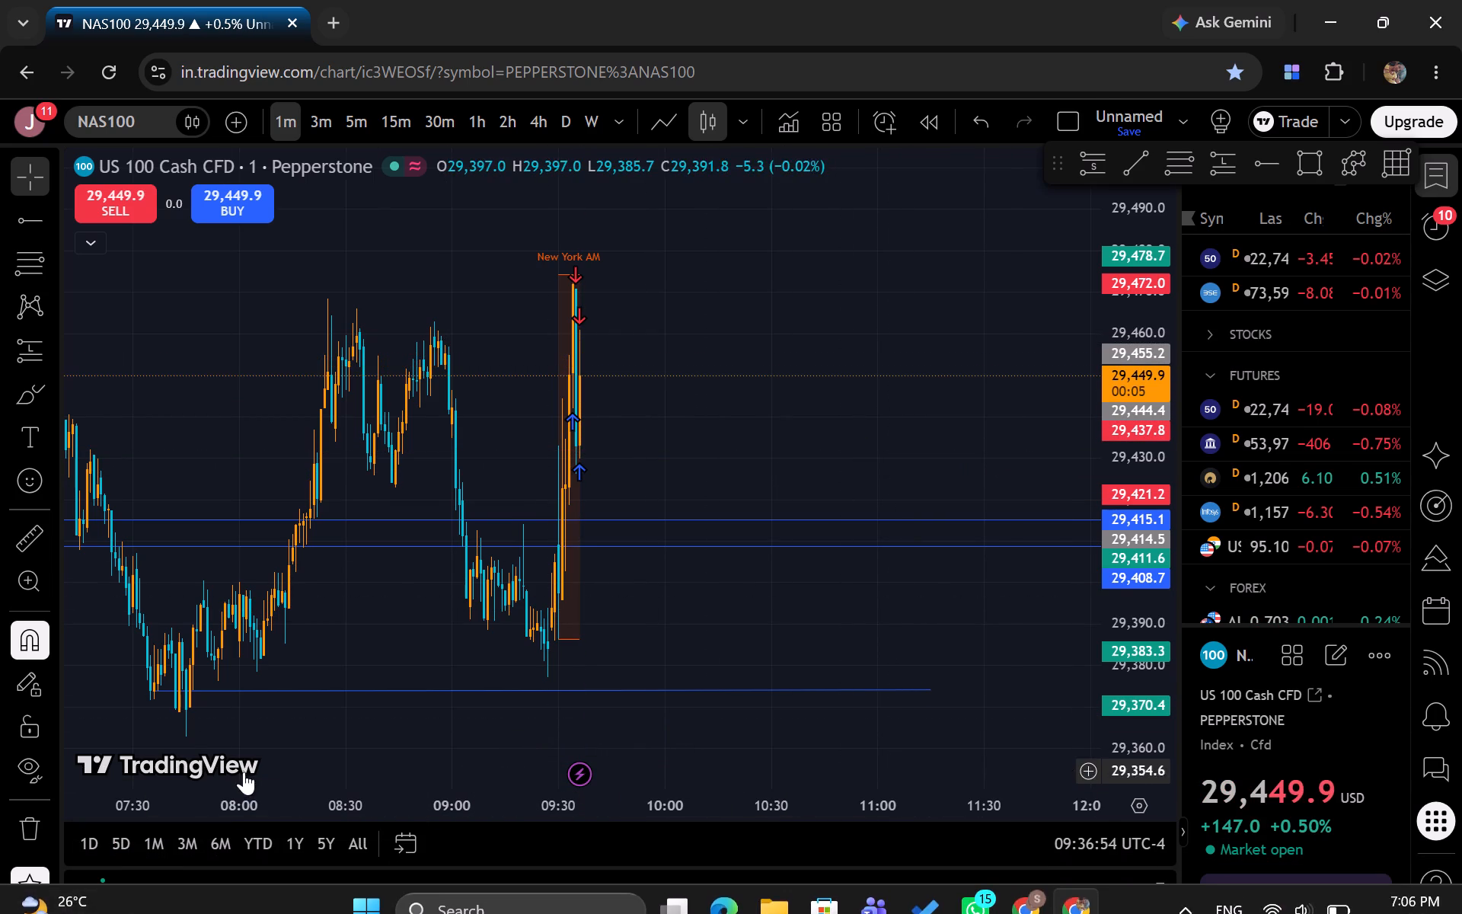
Review the paper trading account's activity log and balance history for the closed trades.
left_click(150, 880)
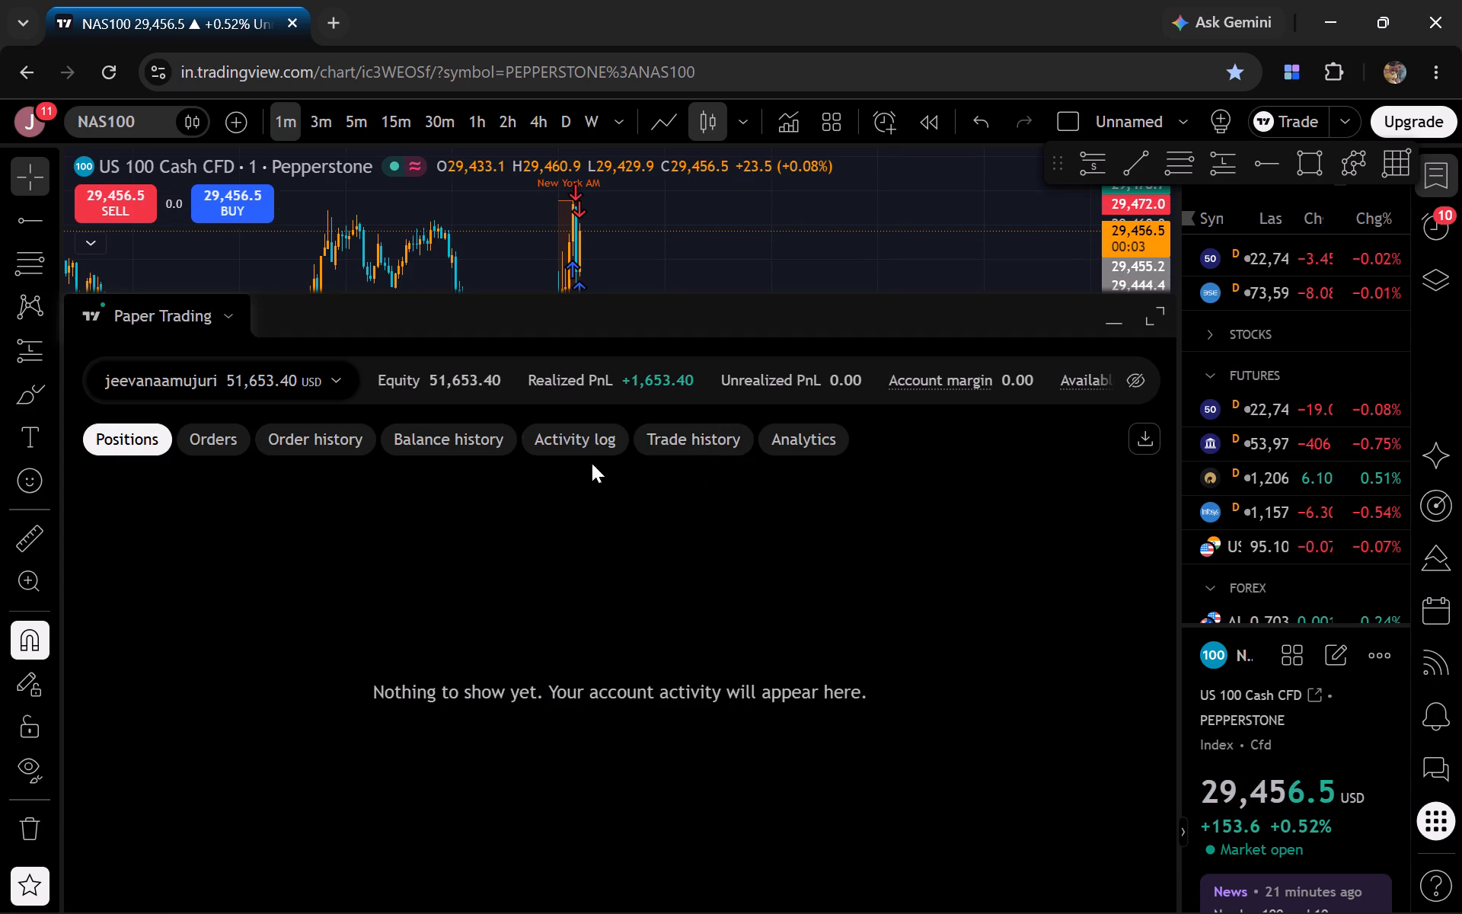
left_click(579, 425)
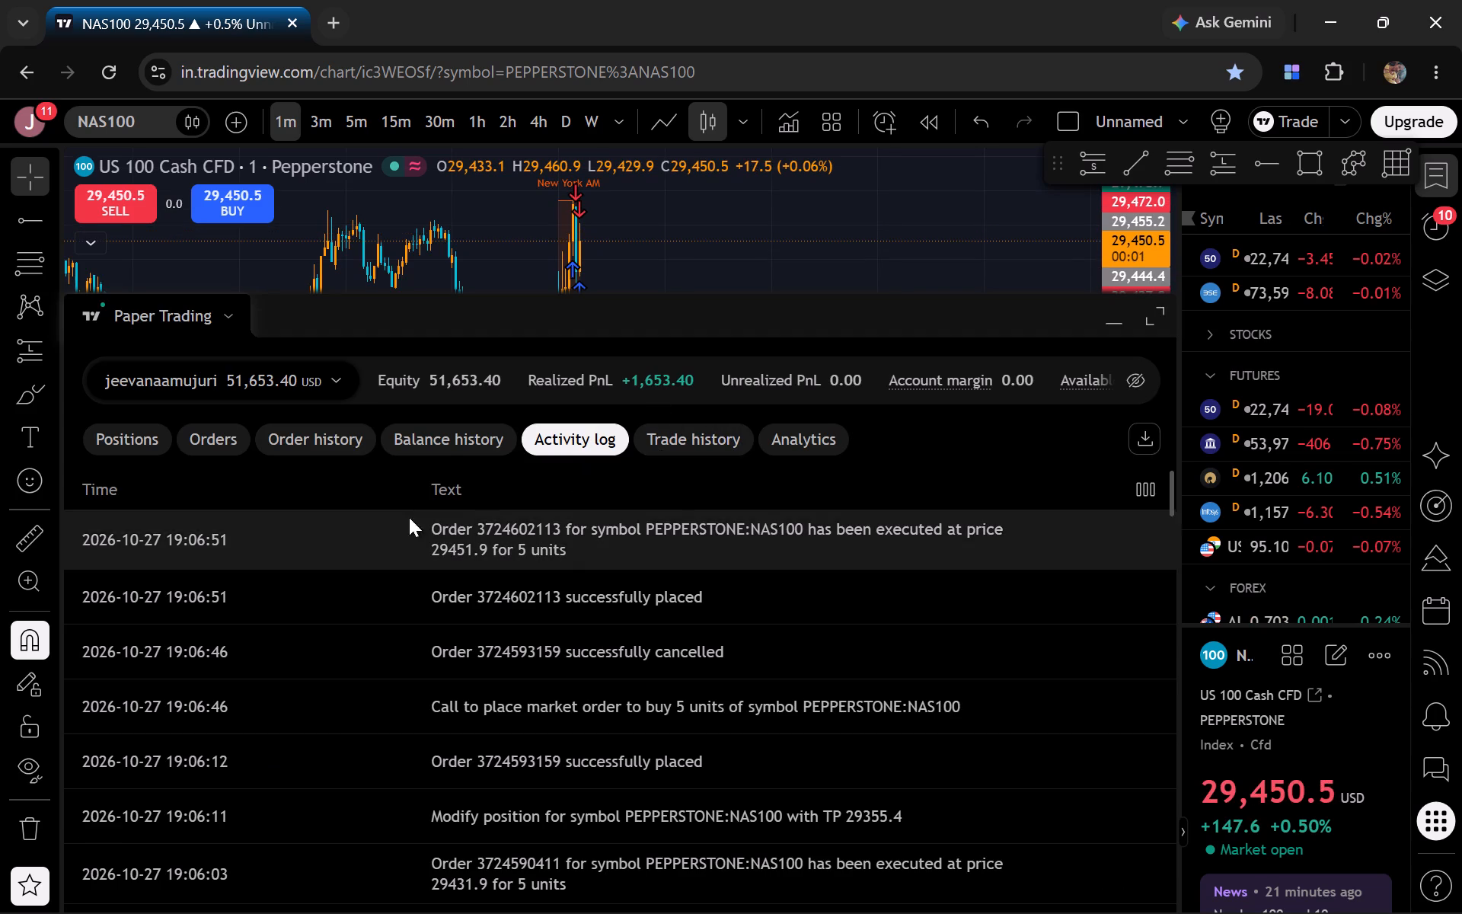
left_click(443, 446)
scroll(551, 754, "down", 1)
scroll(551, 754, "up", 3)
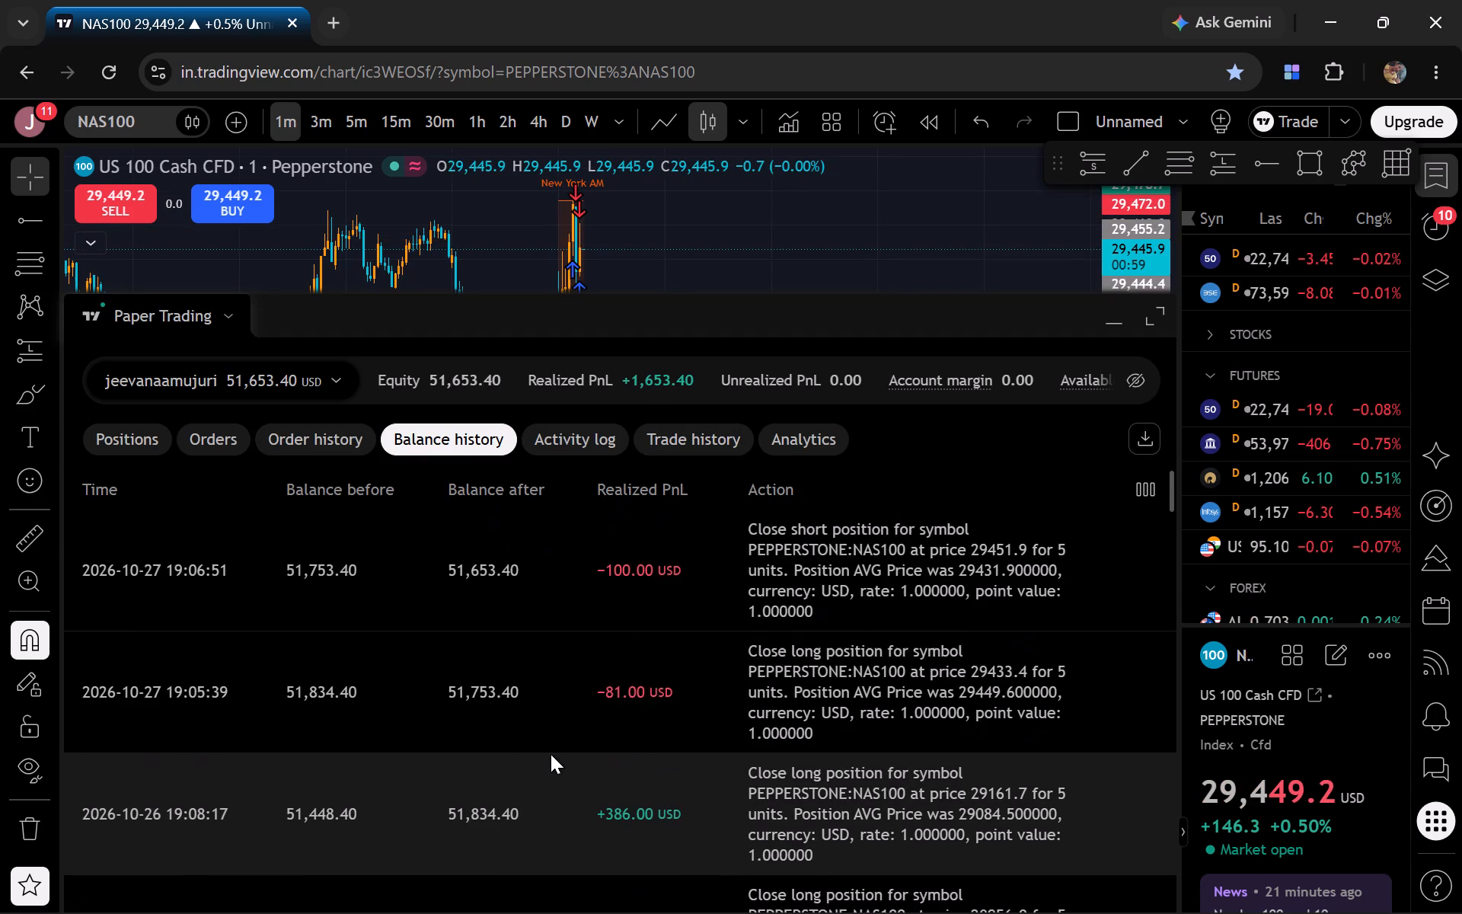
left_click(1096, 322)
Compare NAS100 price action on the 3-minute and 5-minute timeframes, ending on the 1-minute chart.
left_click_drag(832, 411, 907, 533)
left_click_drag(1144, 455, 1119, 522)
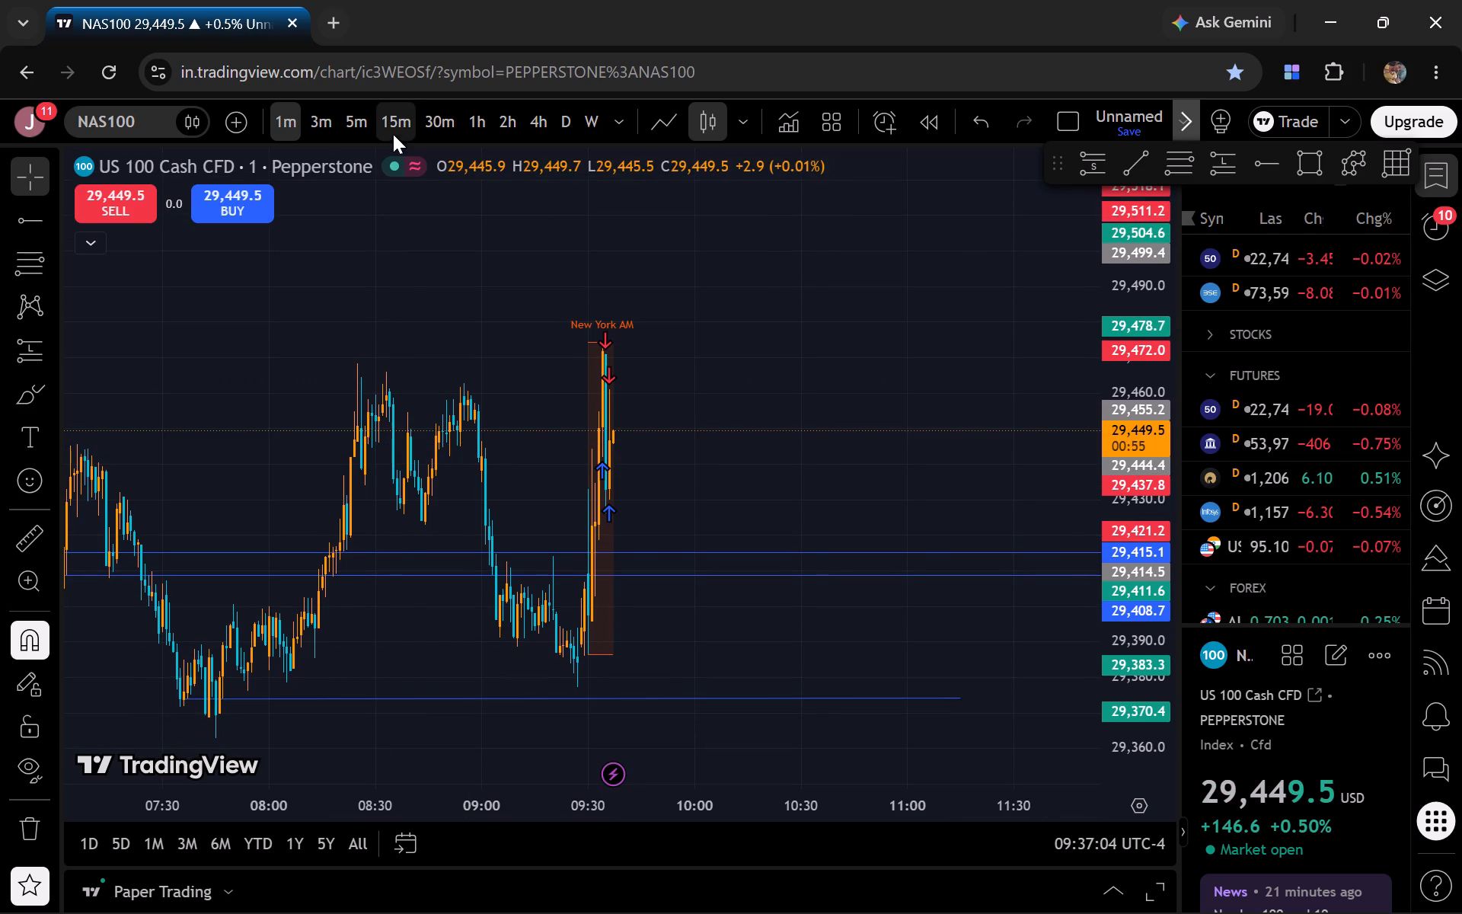
left_click(308, 129)
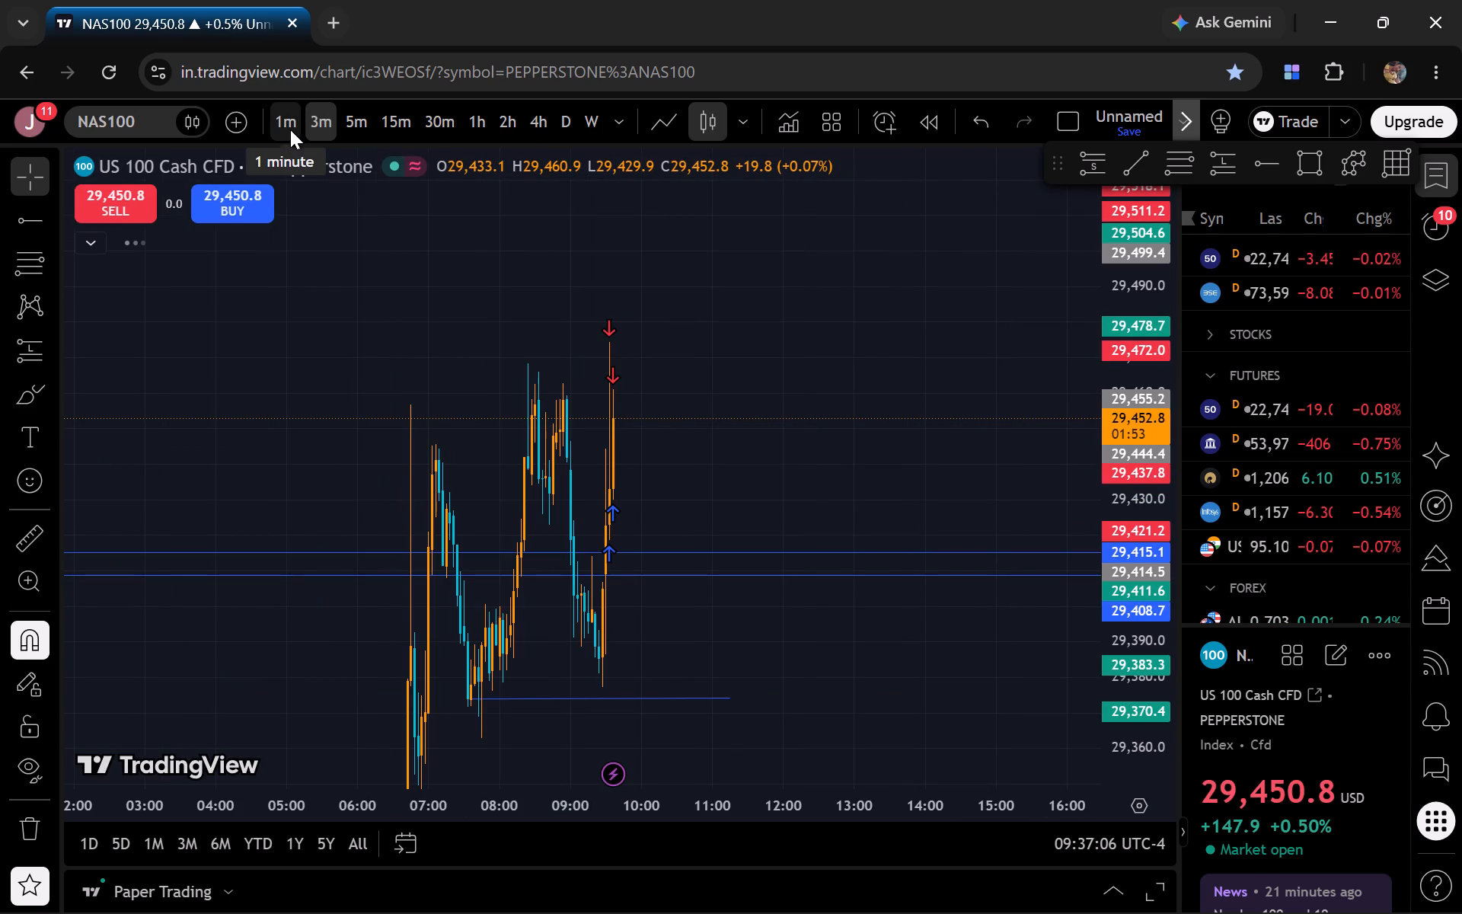
left_click(372, 116)
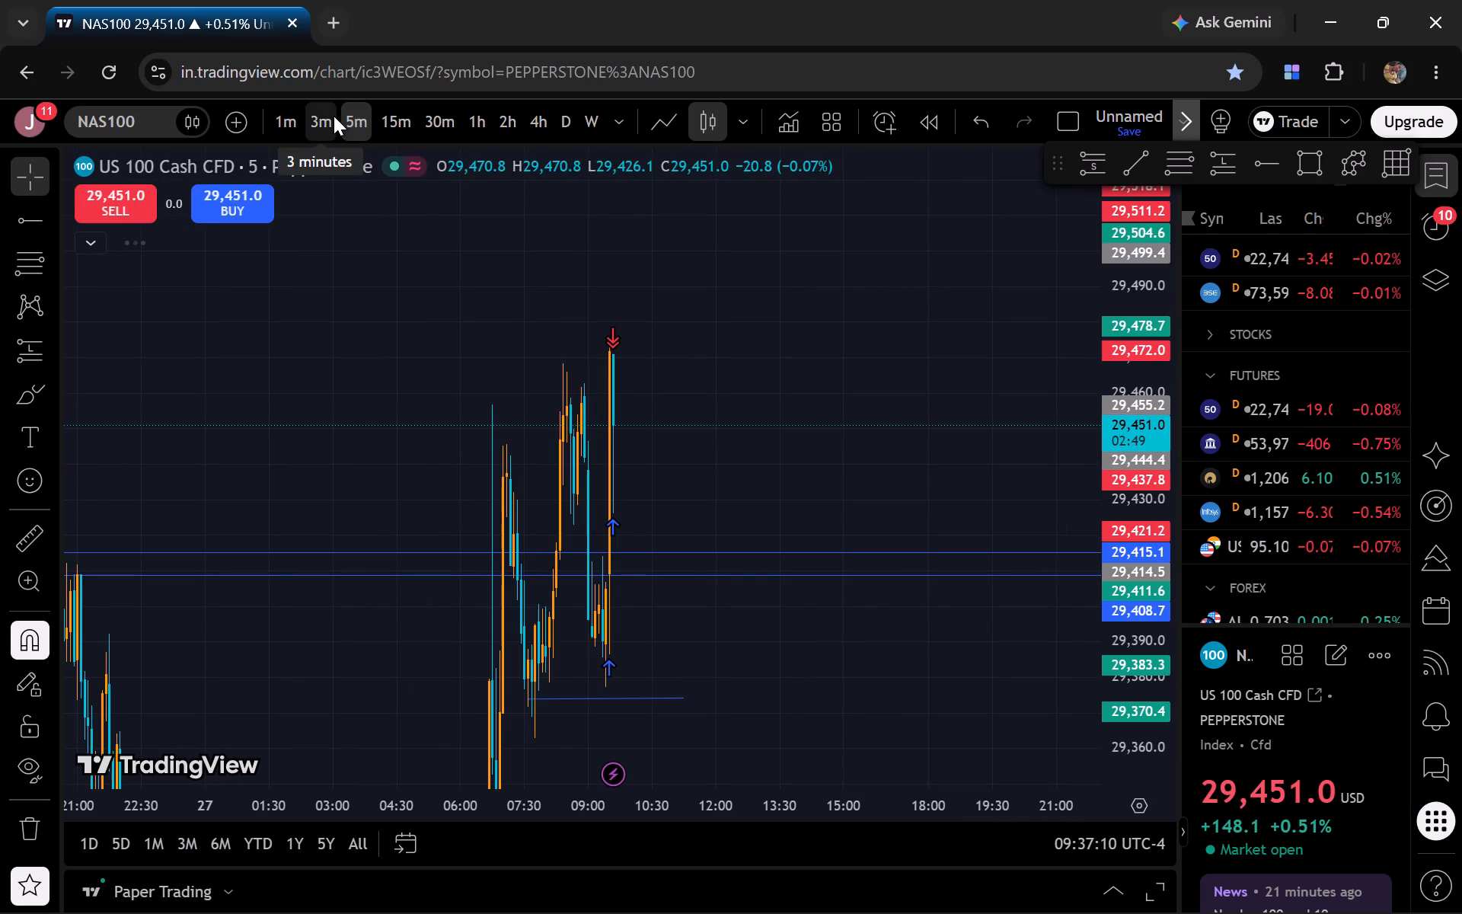
left_click(334, 116)
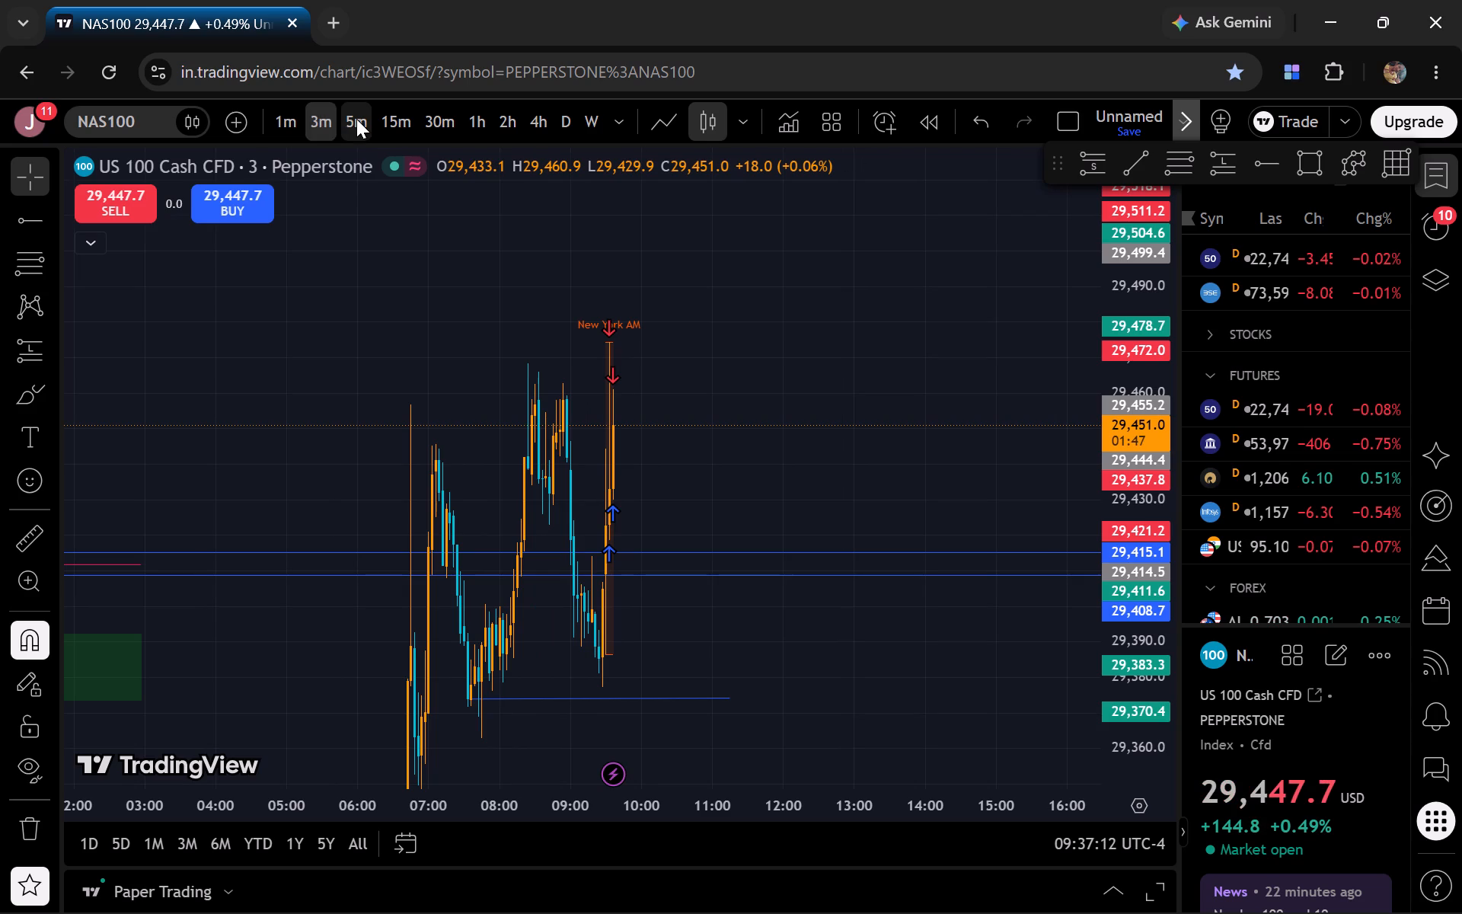
left_click(363, 119)
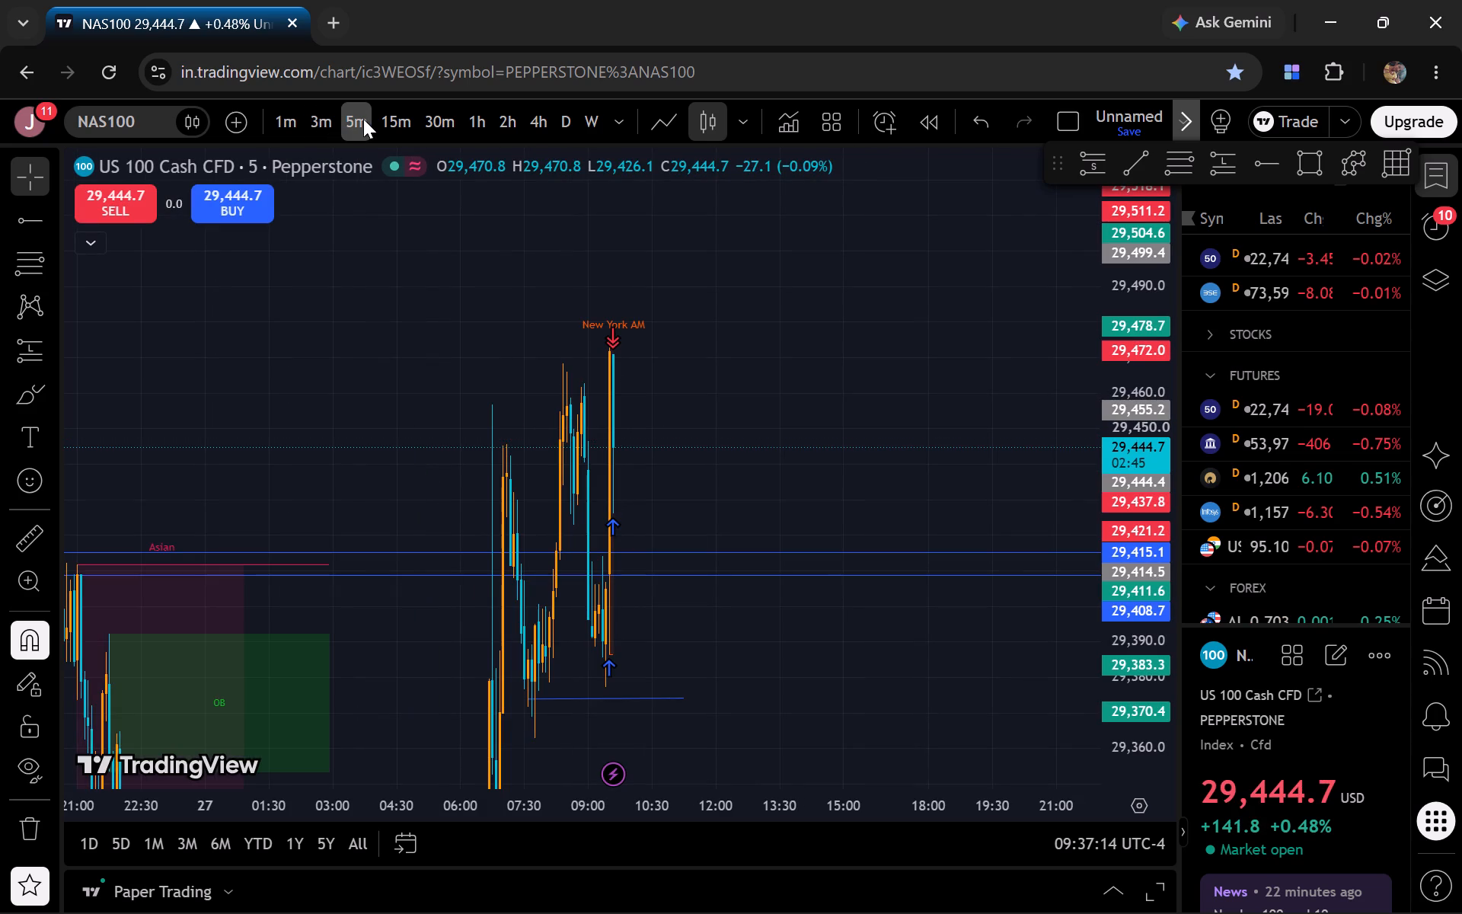
left_click(339, 119)
left_click(314, 126)
left_click(269, 123)
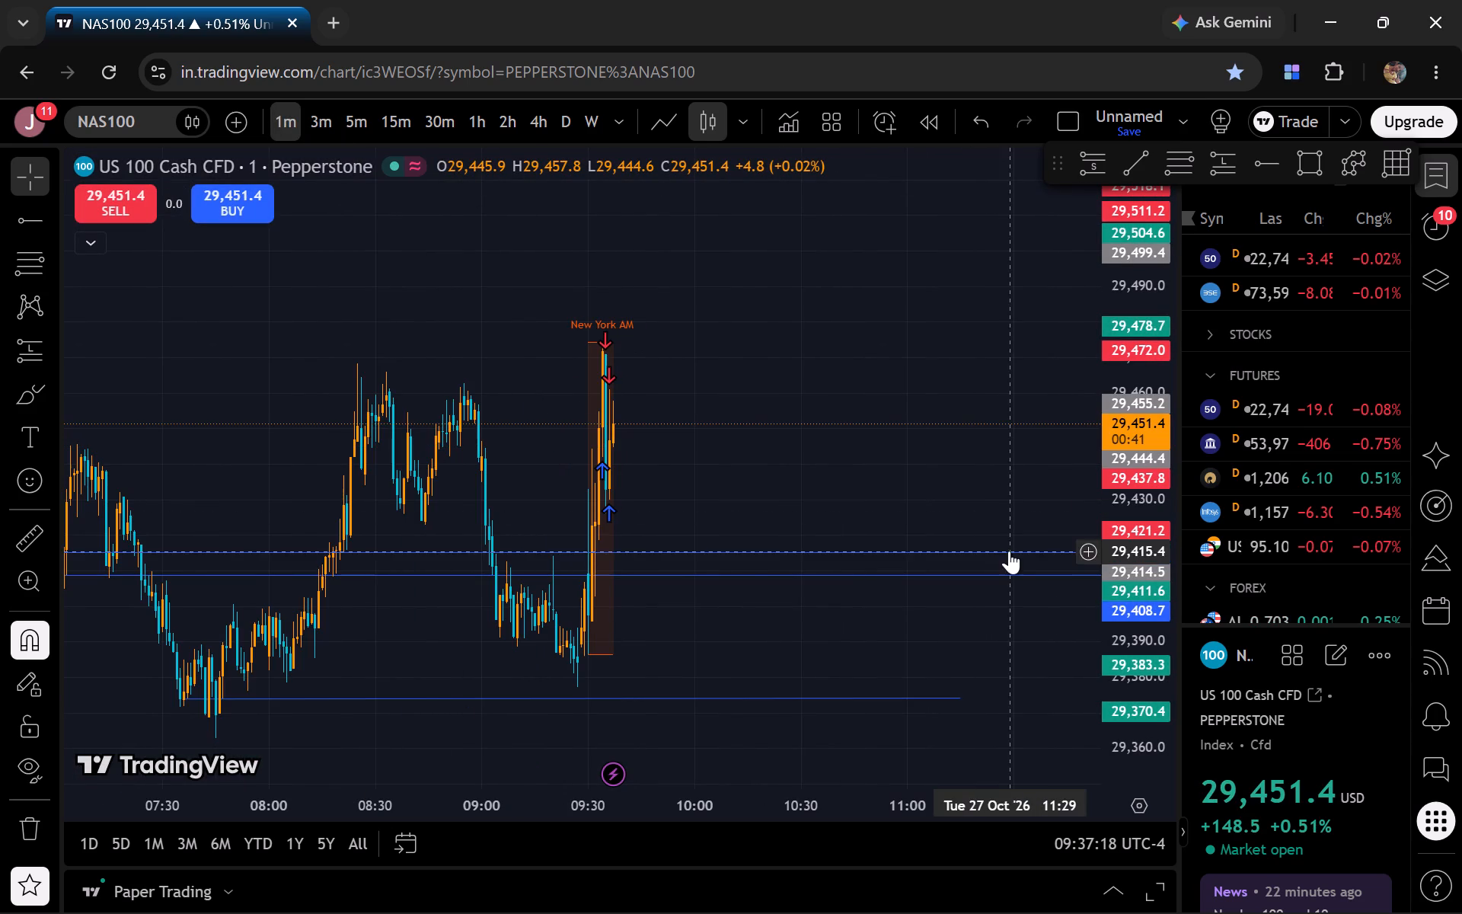
left_click_drag(1114, 532, 1114, 462)
left_click(796, 460)
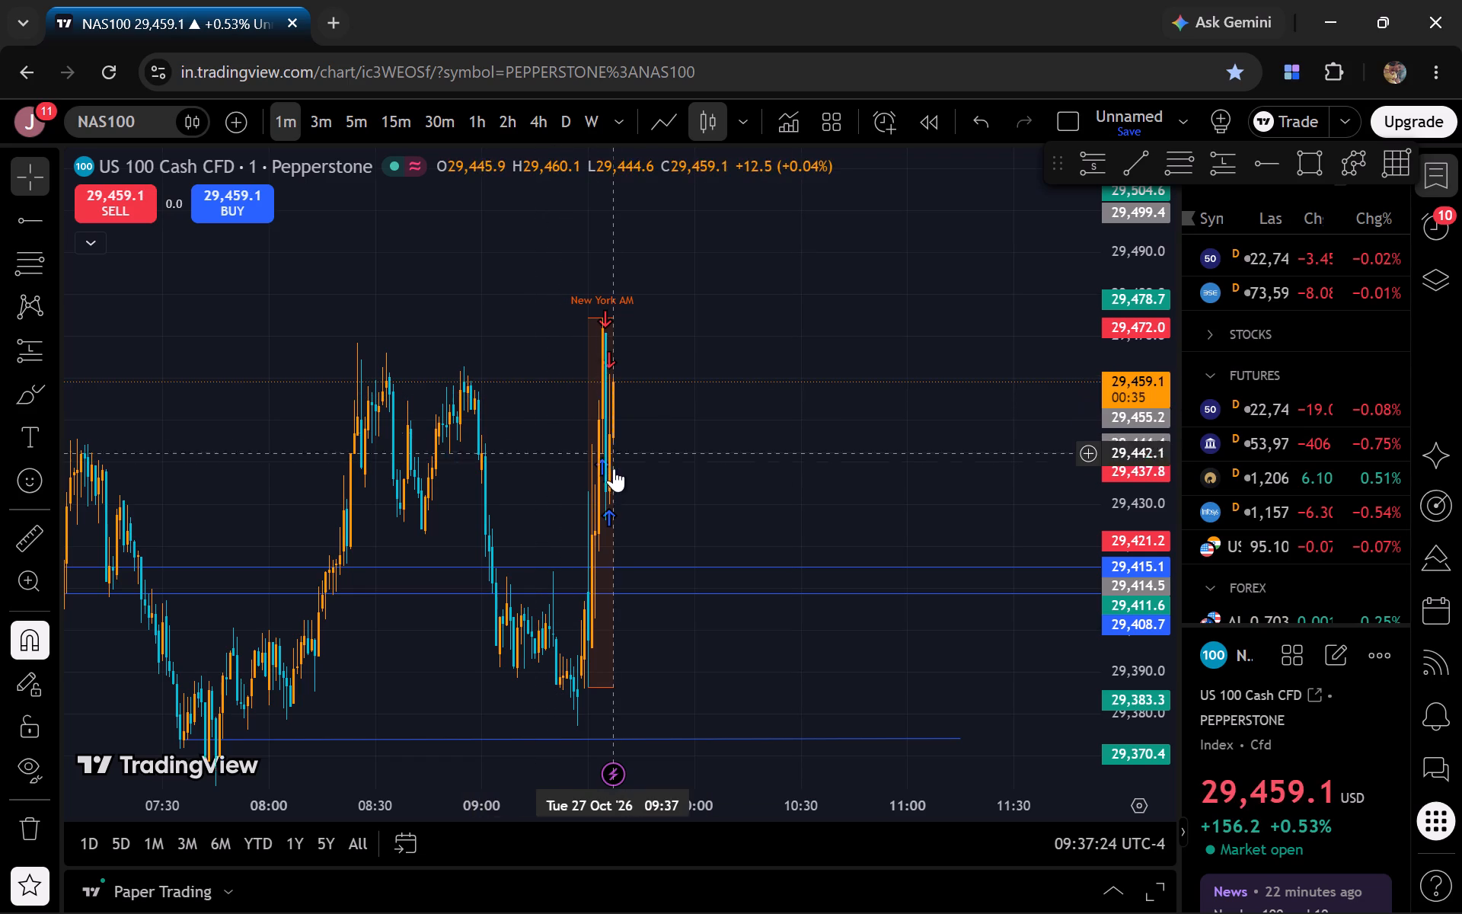
left_click(671, 458)
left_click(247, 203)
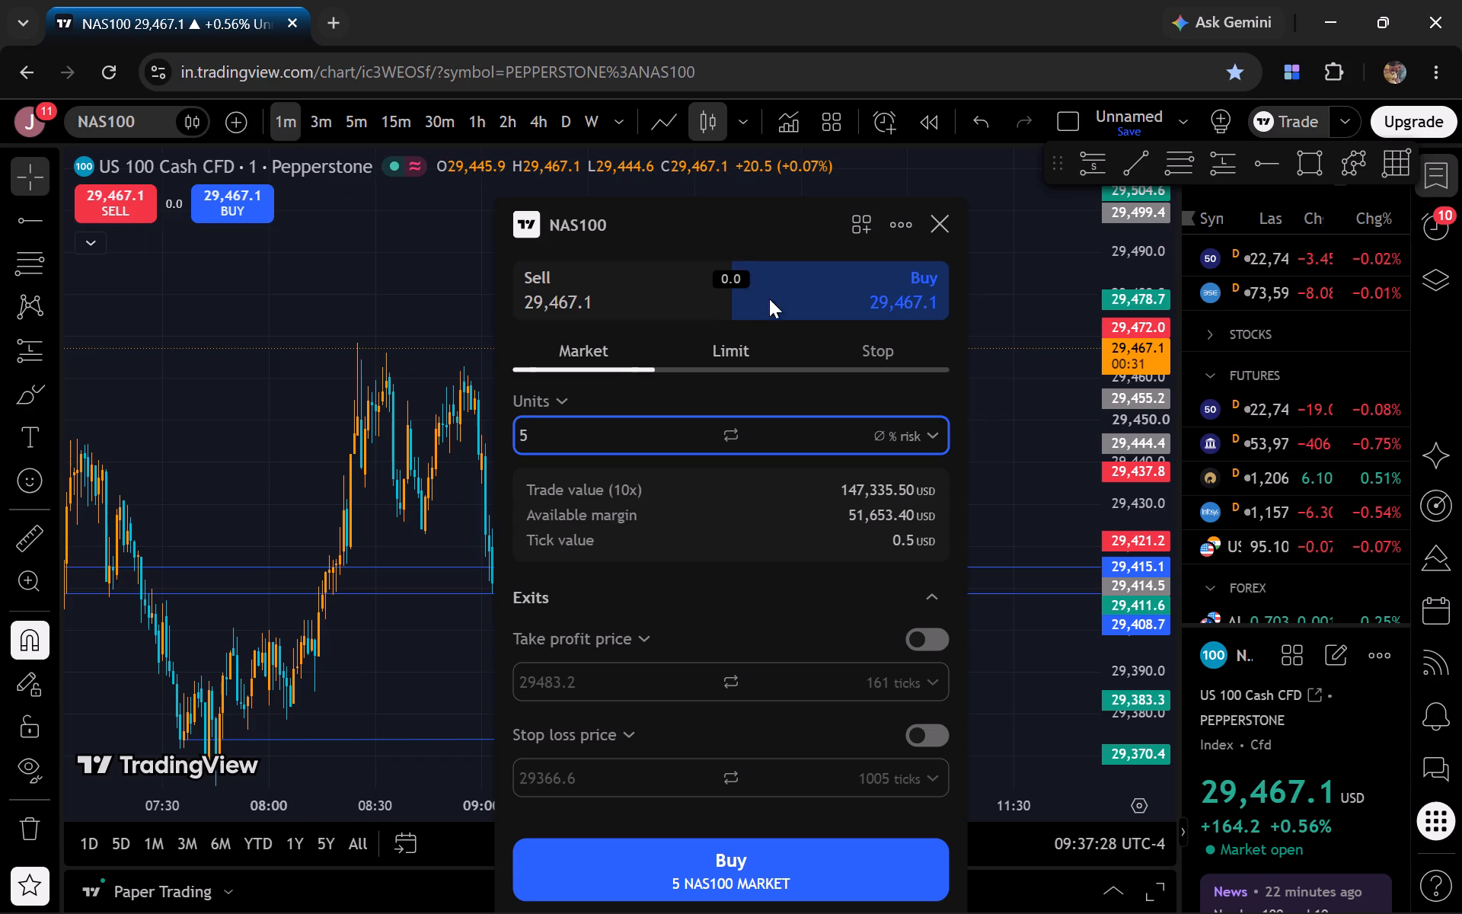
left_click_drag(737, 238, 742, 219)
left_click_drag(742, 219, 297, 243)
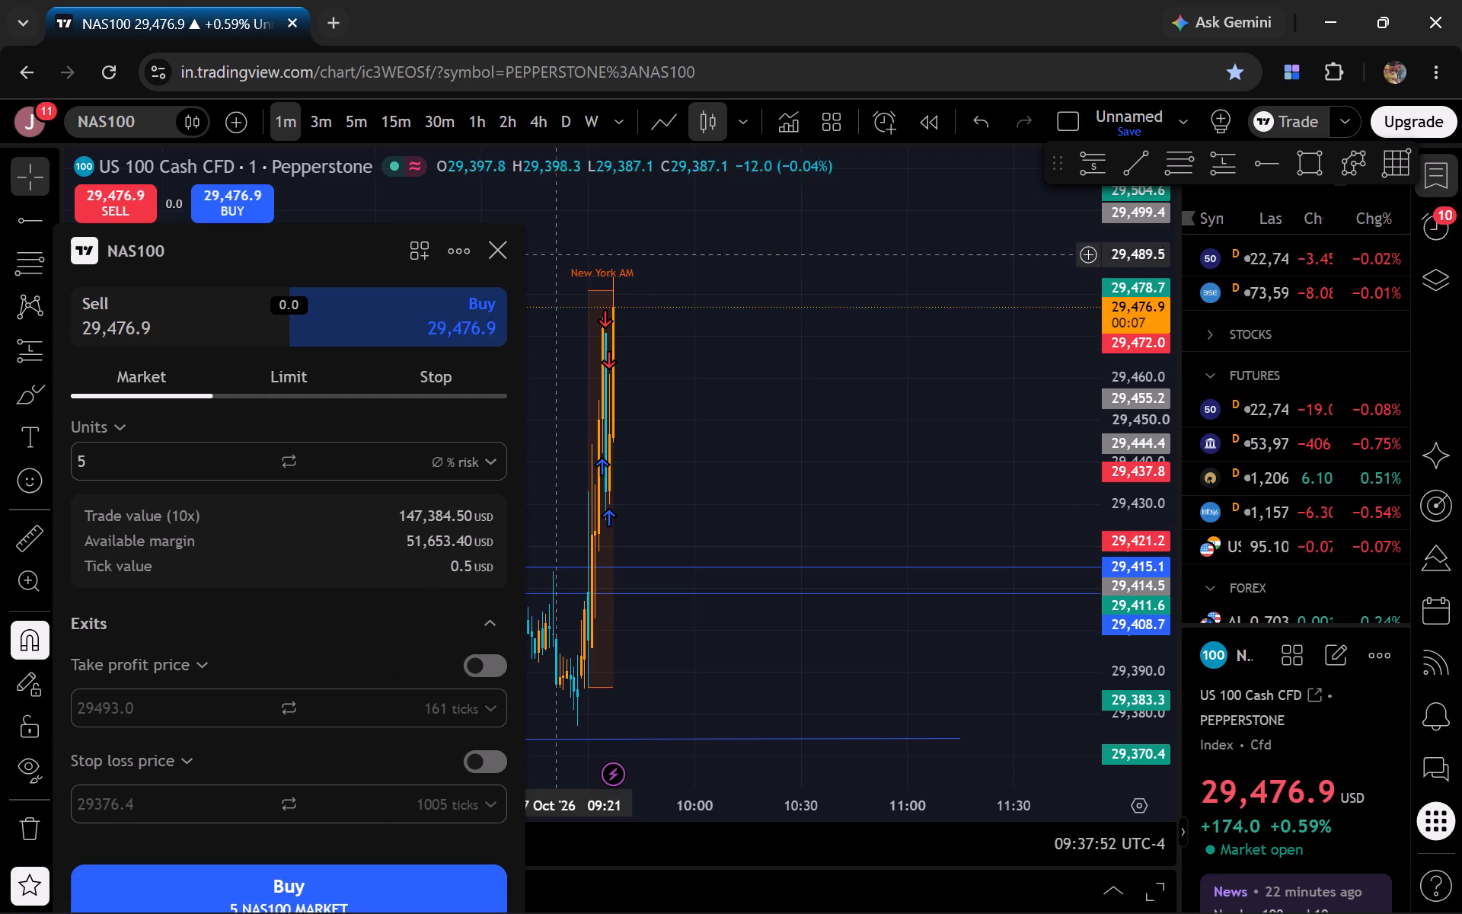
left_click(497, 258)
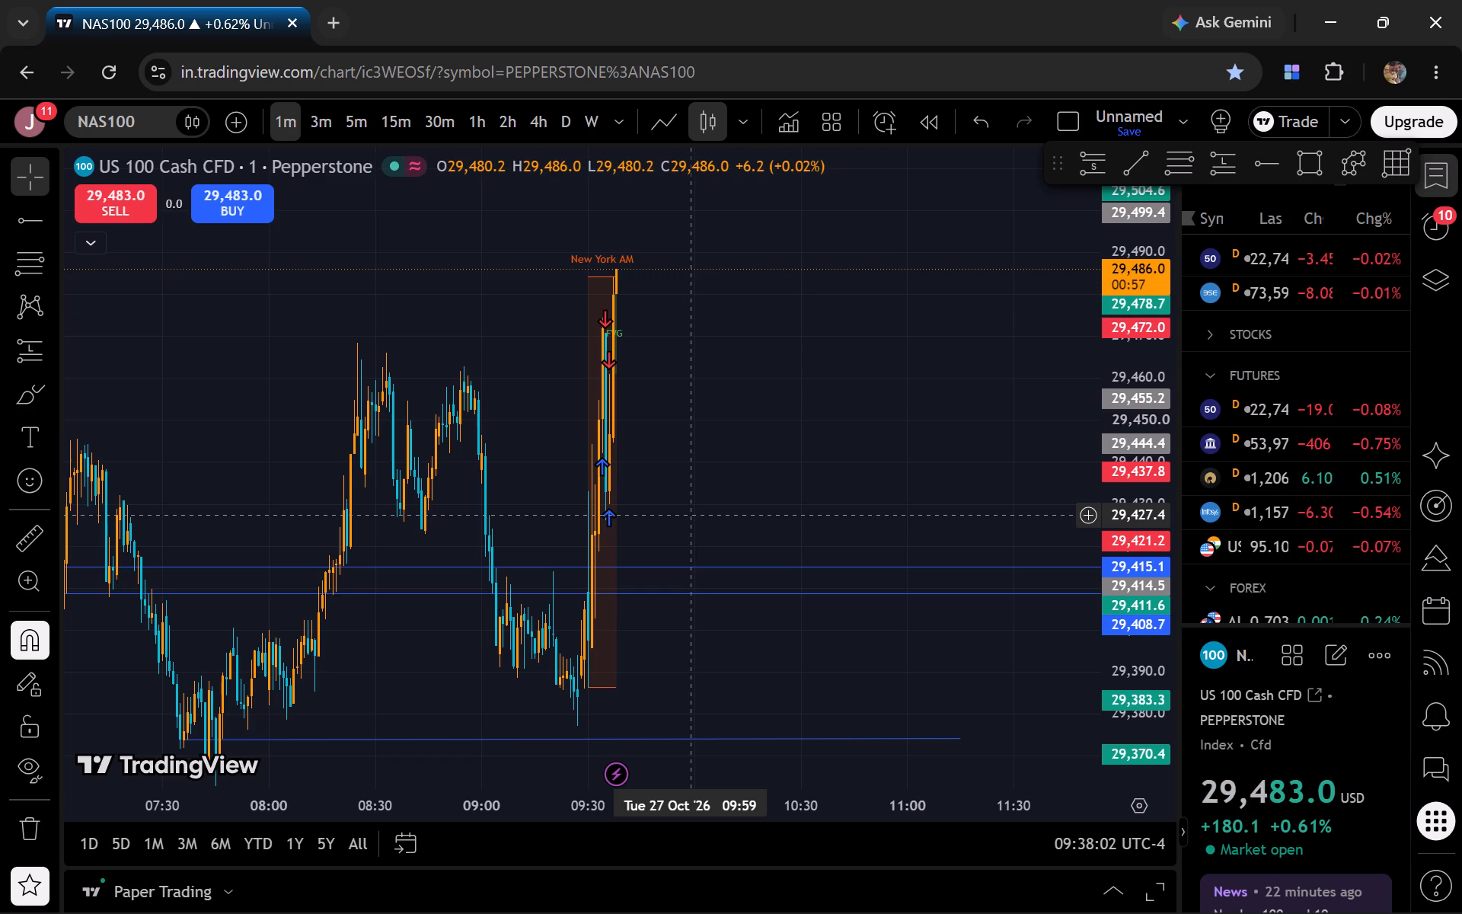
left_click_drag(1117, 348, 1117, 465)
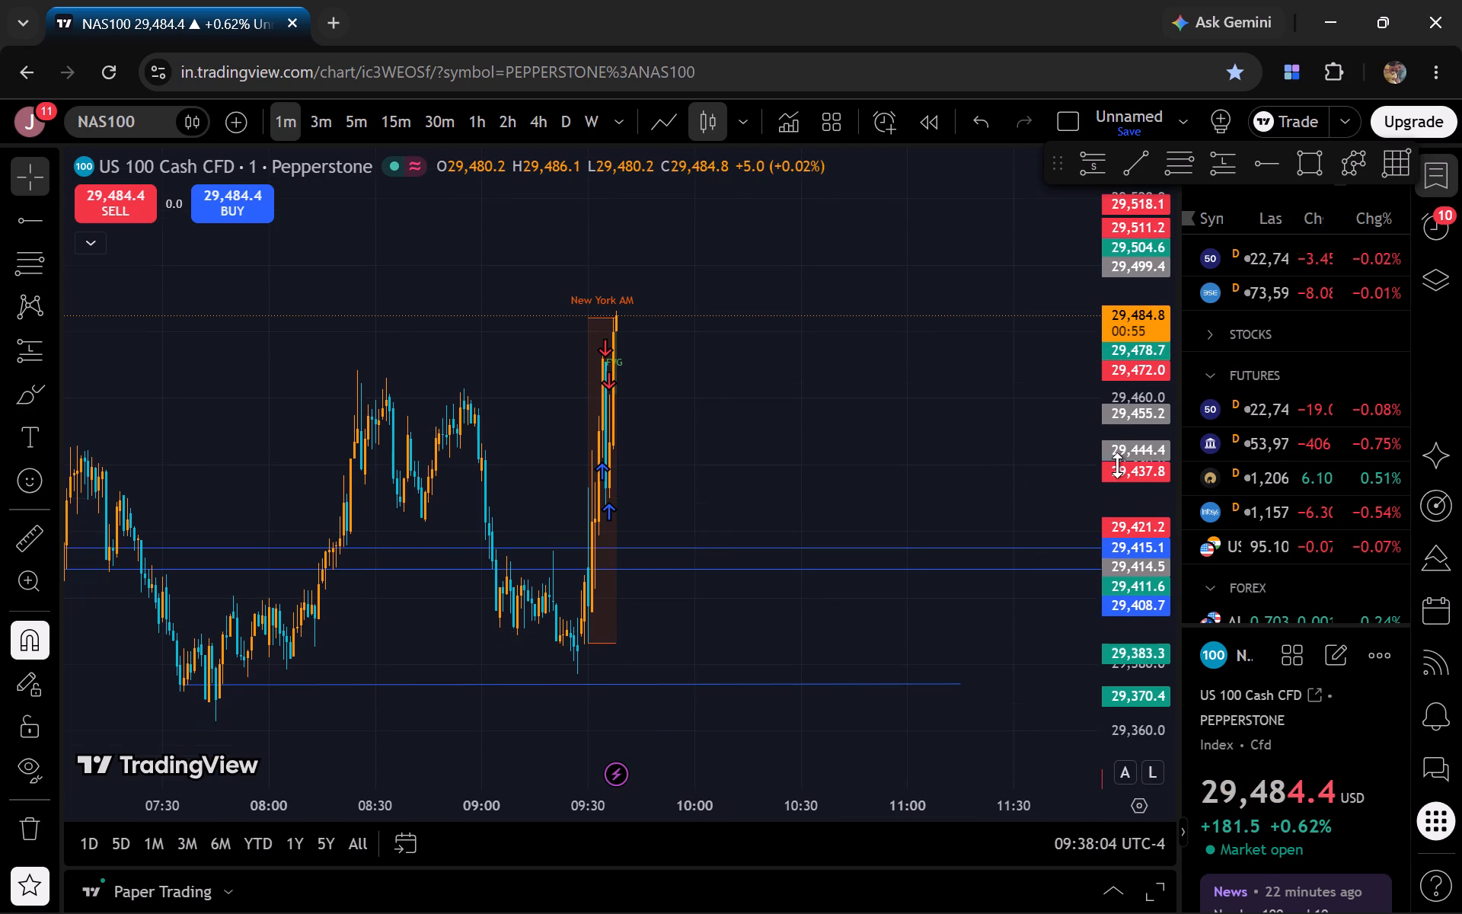
Examine the 1-minute NAS100 price action around the New York AM session, including the executed trade markers.
left_click(604, 477)
left_click(704, 389)
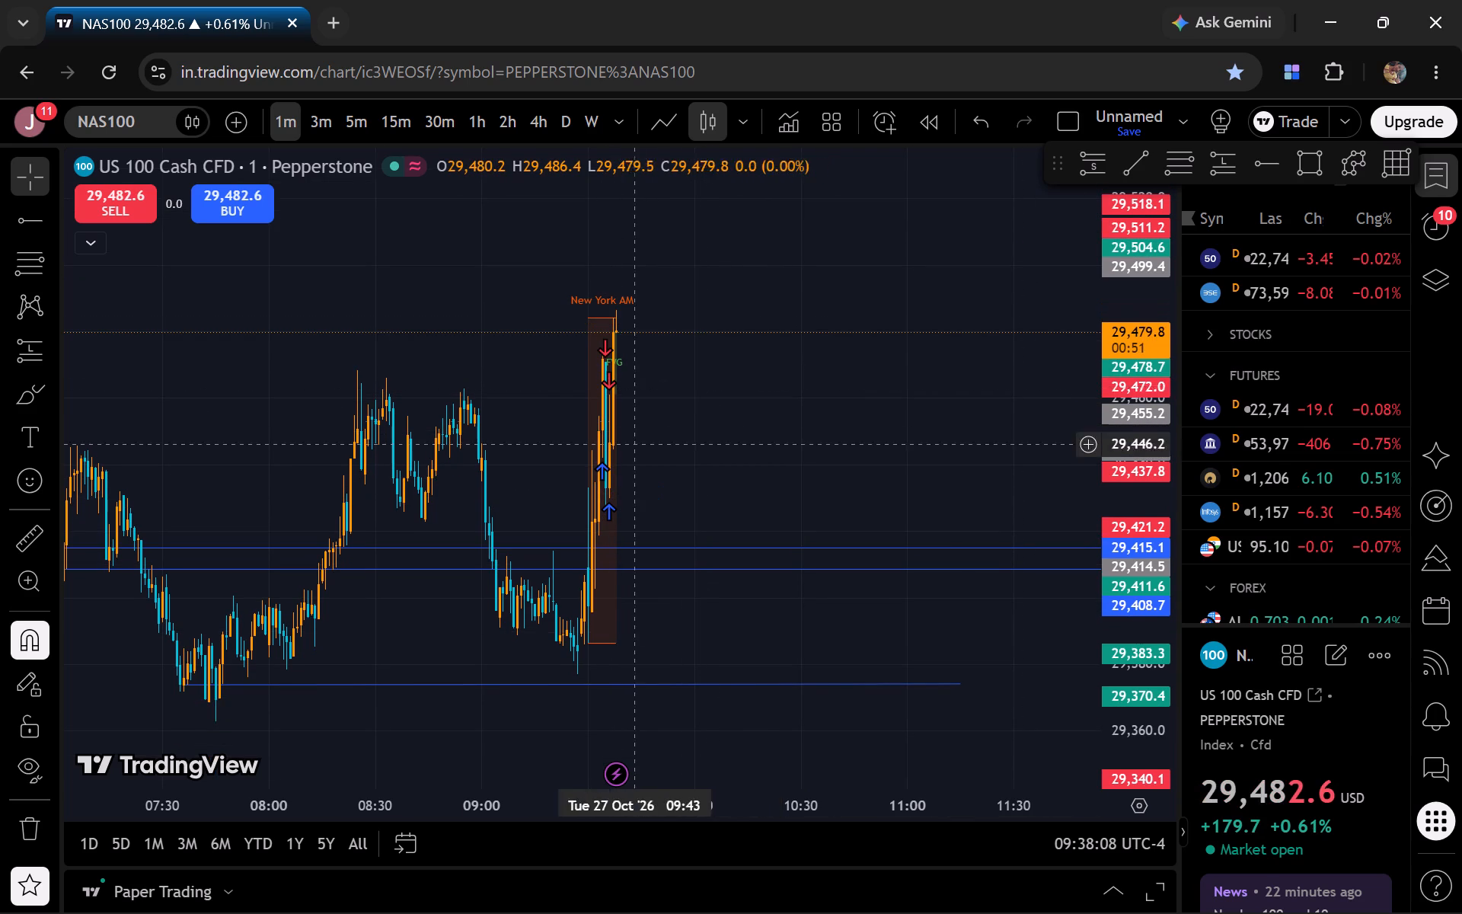
left_click(313, 131)
left_click(283, 130)
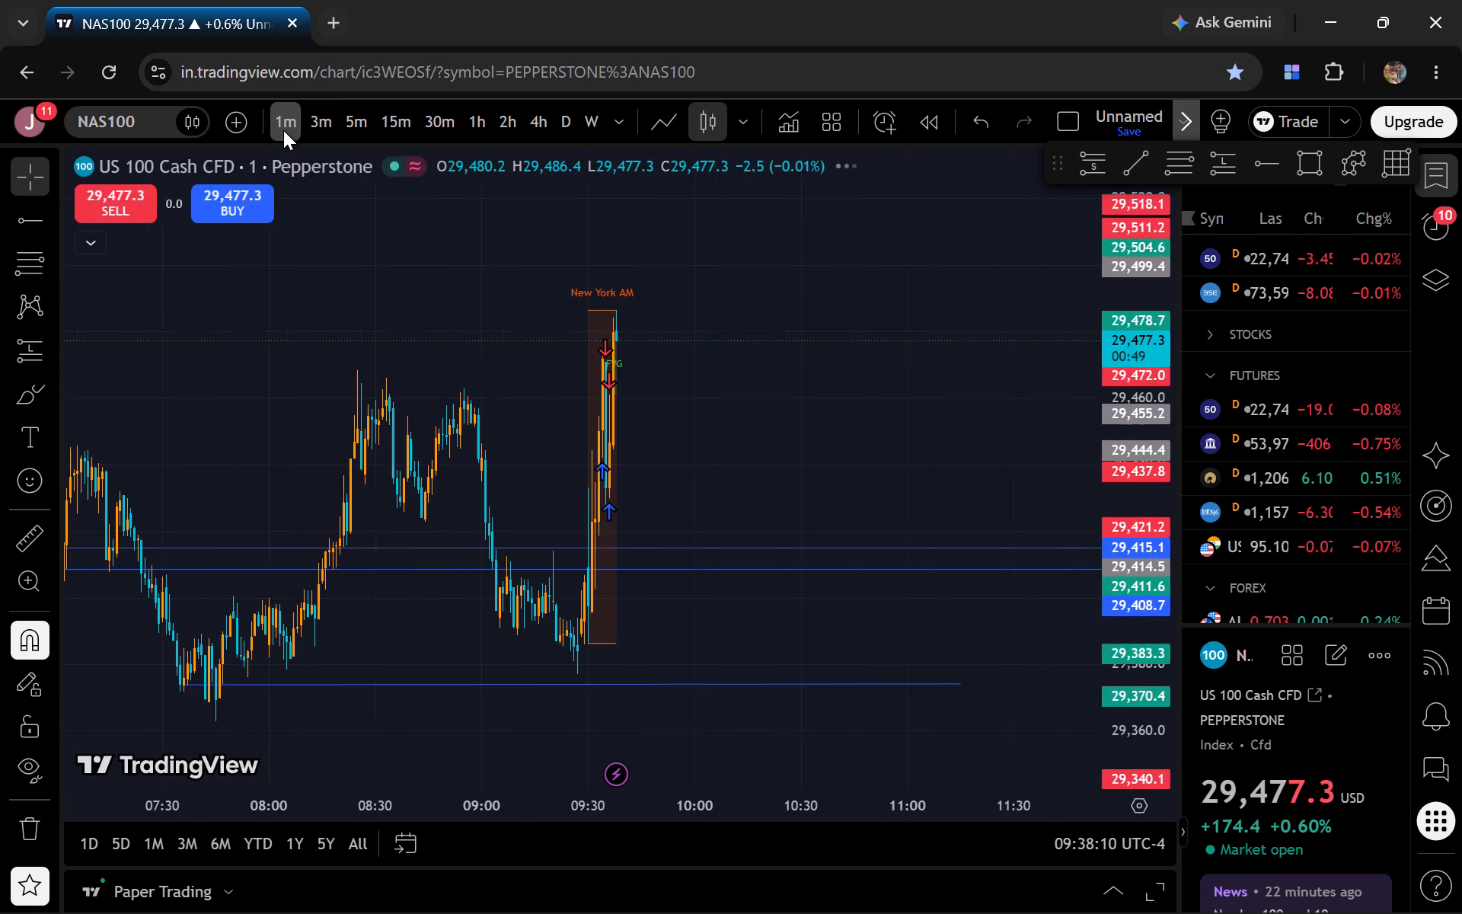
left_click_drag(716, 405, 710, 730)
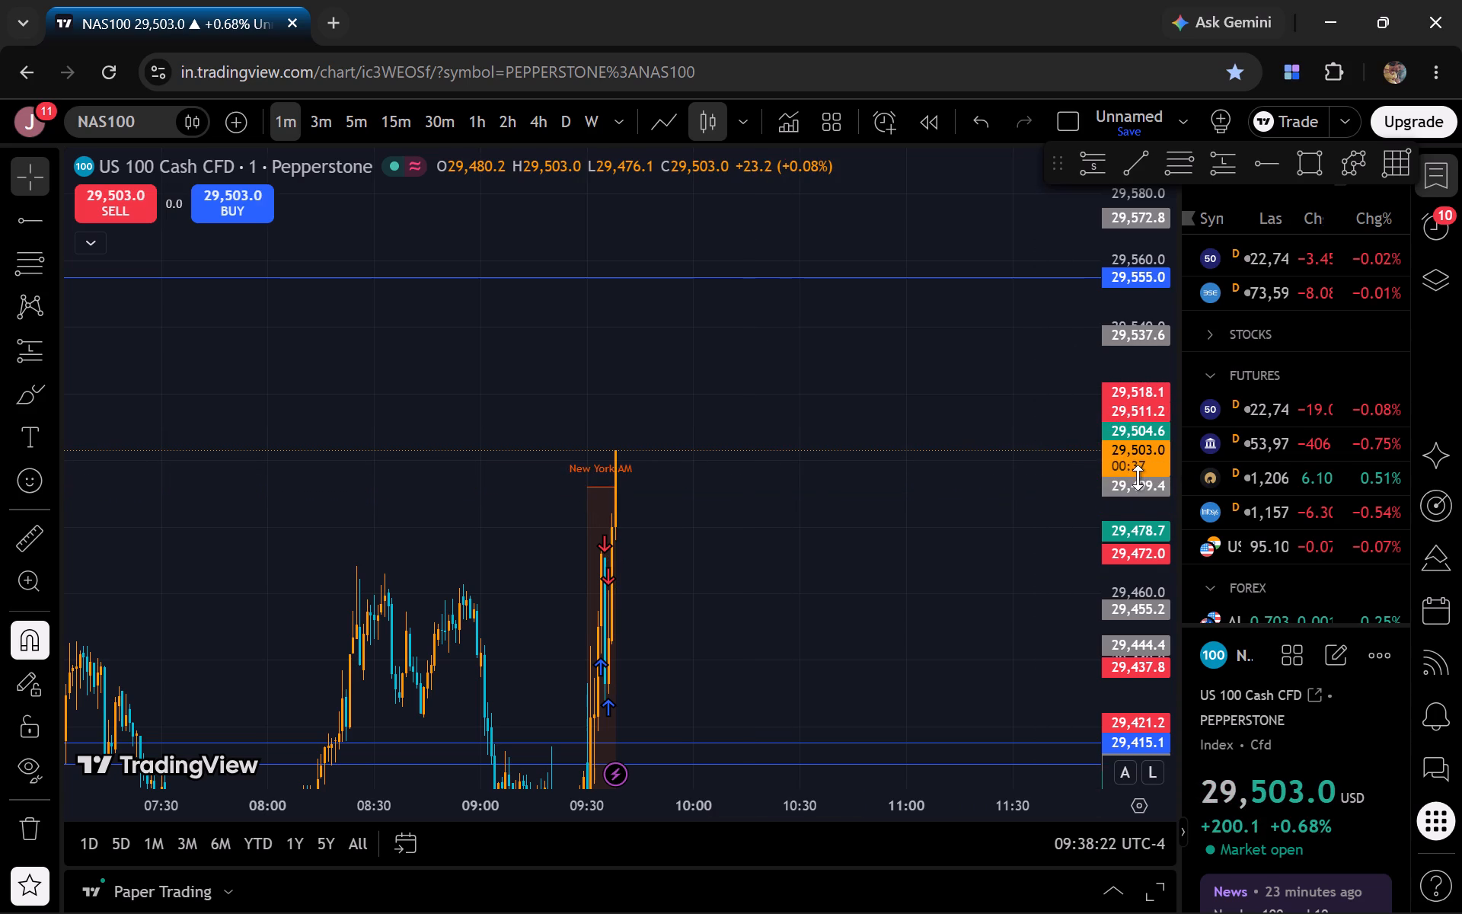
left_click_drag(1138, 478, 1130, 567)
left_click(707, 514)
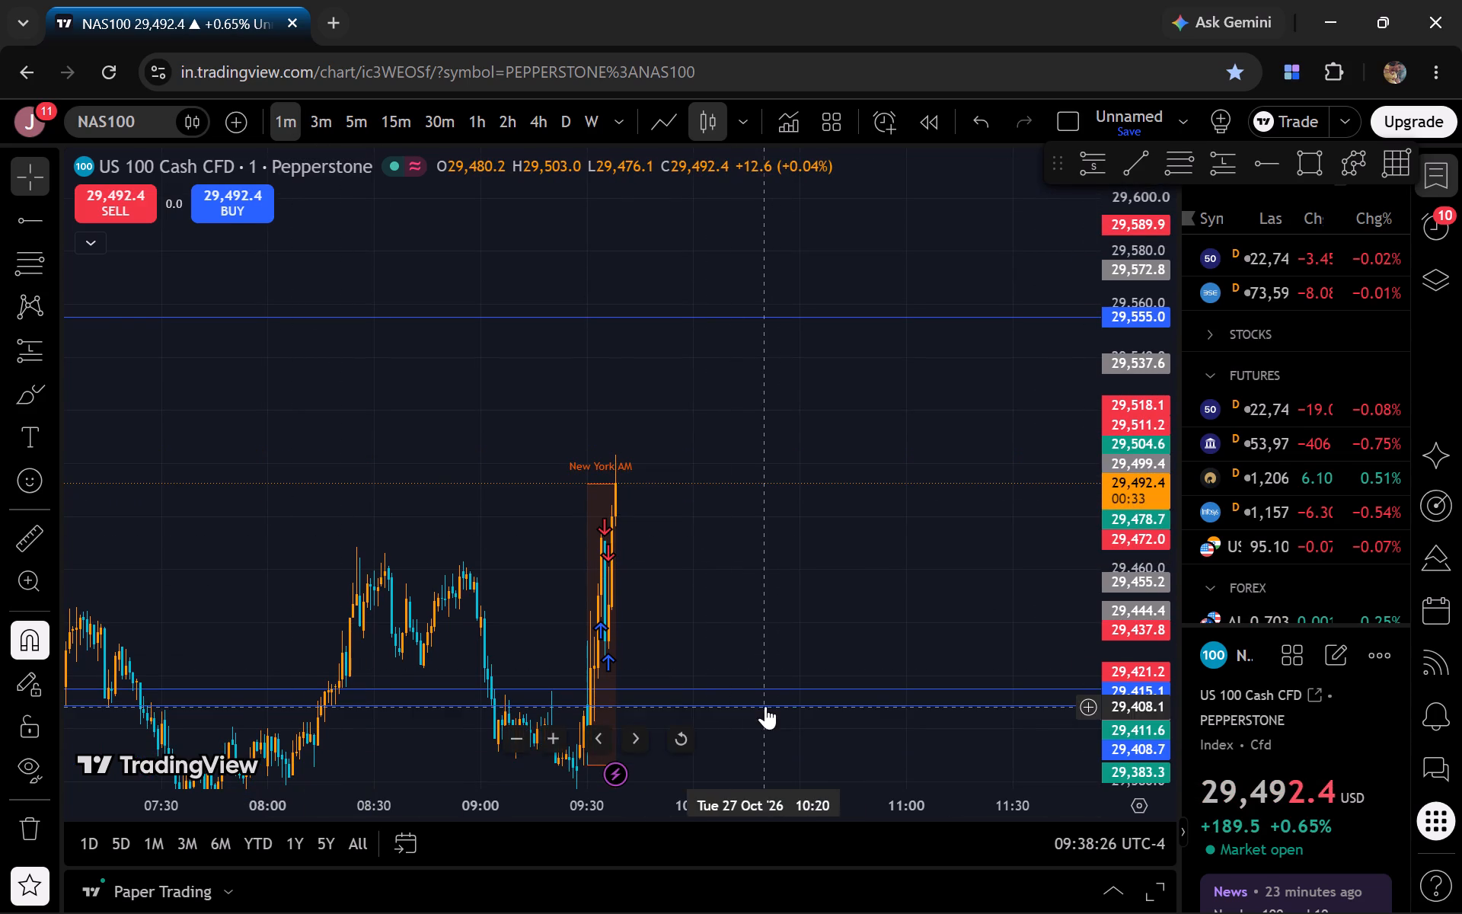
left_click(608, 631)
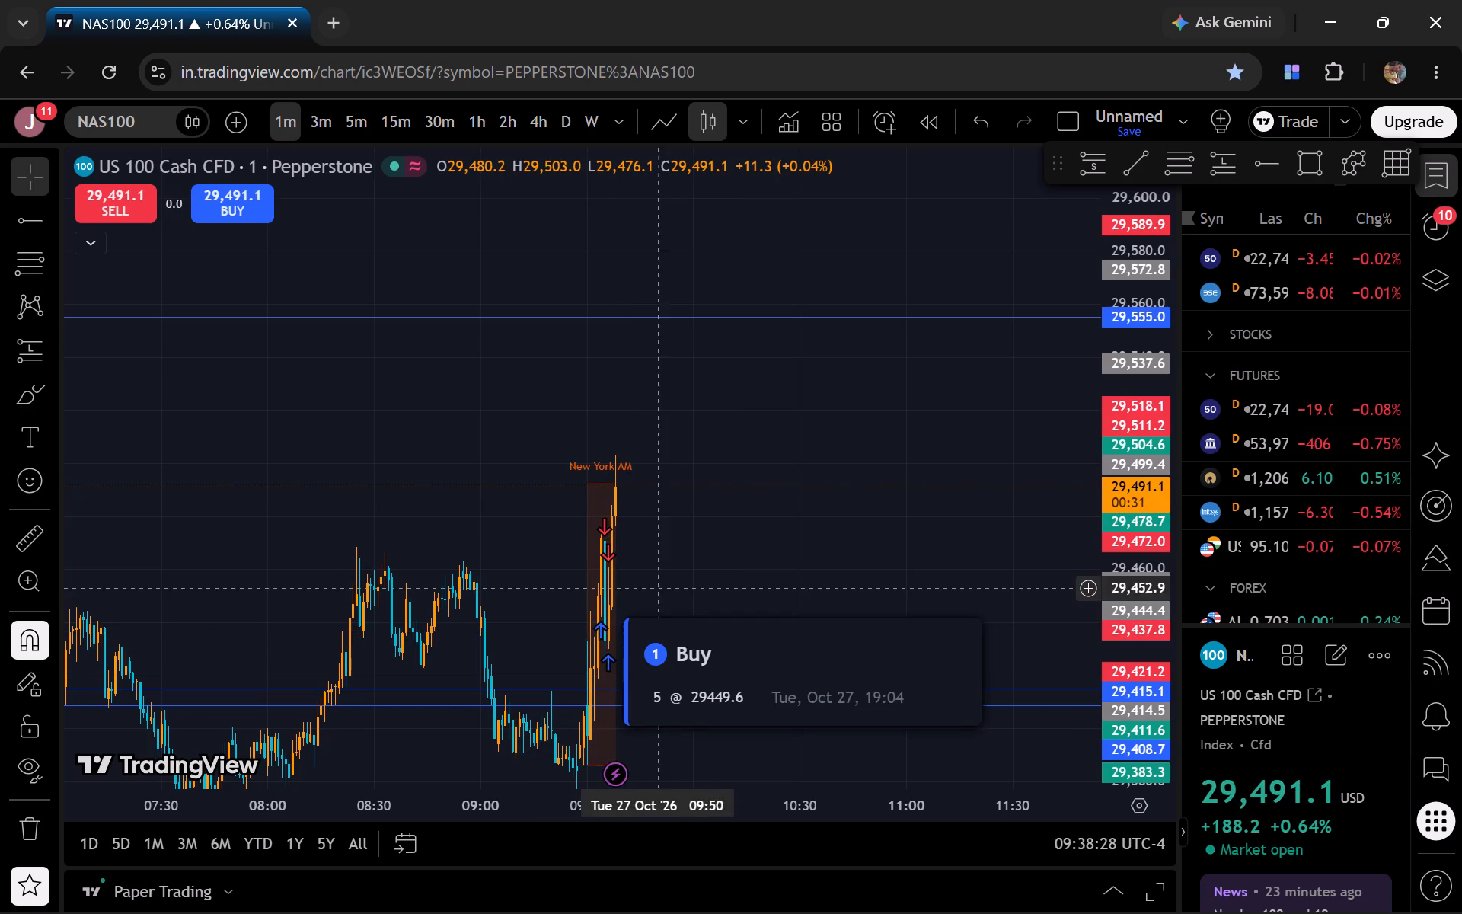
left_click_drag(677, 567, 757, 376)
left_click_drag(757, 376, 698, 542)
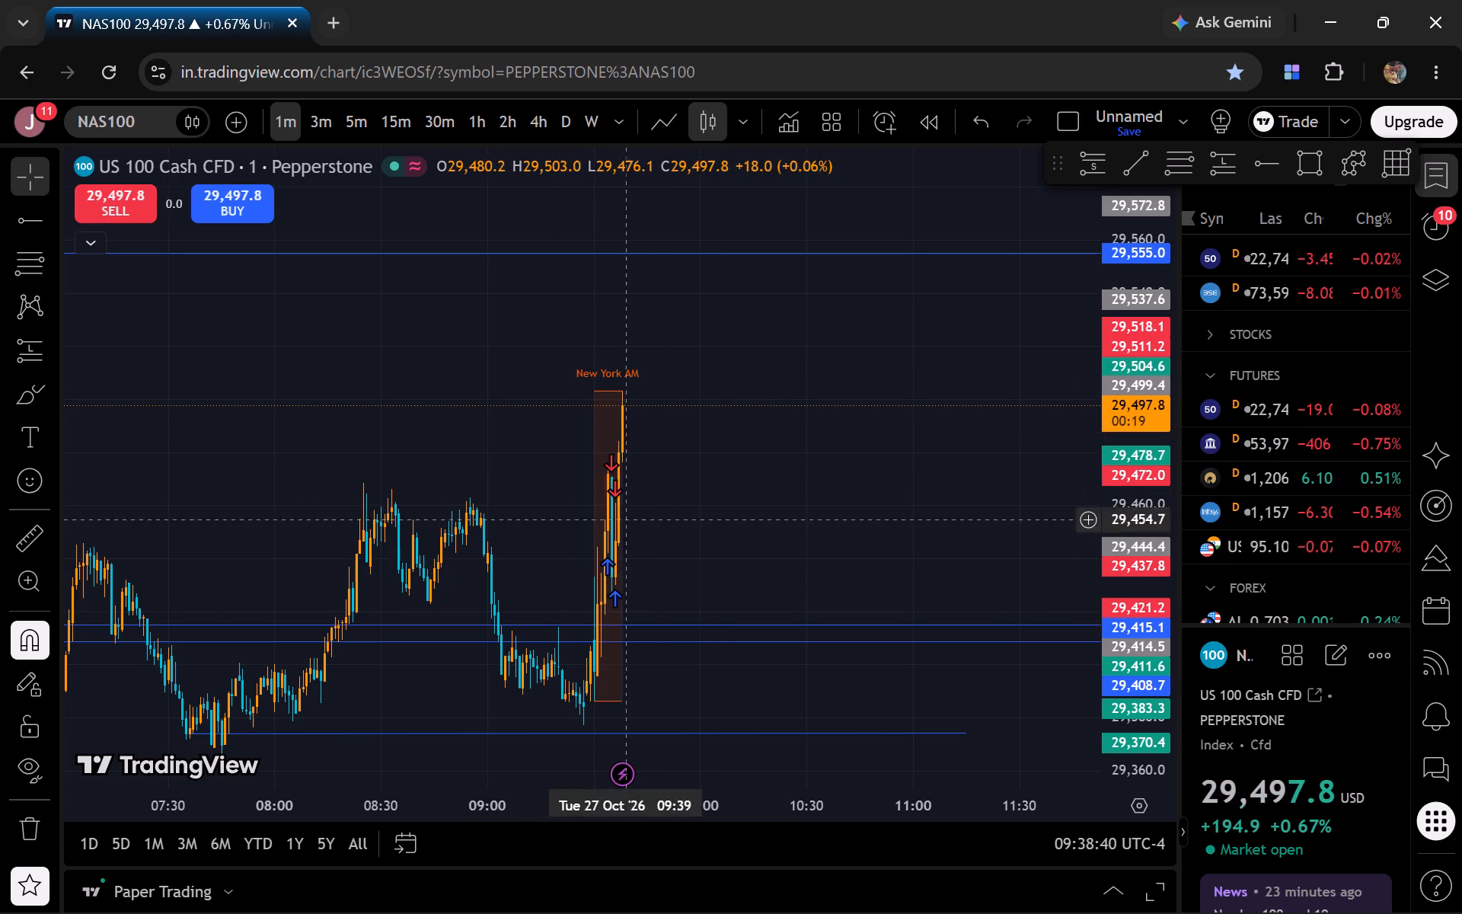
left_click(603, 563)
left_click(625, 402)
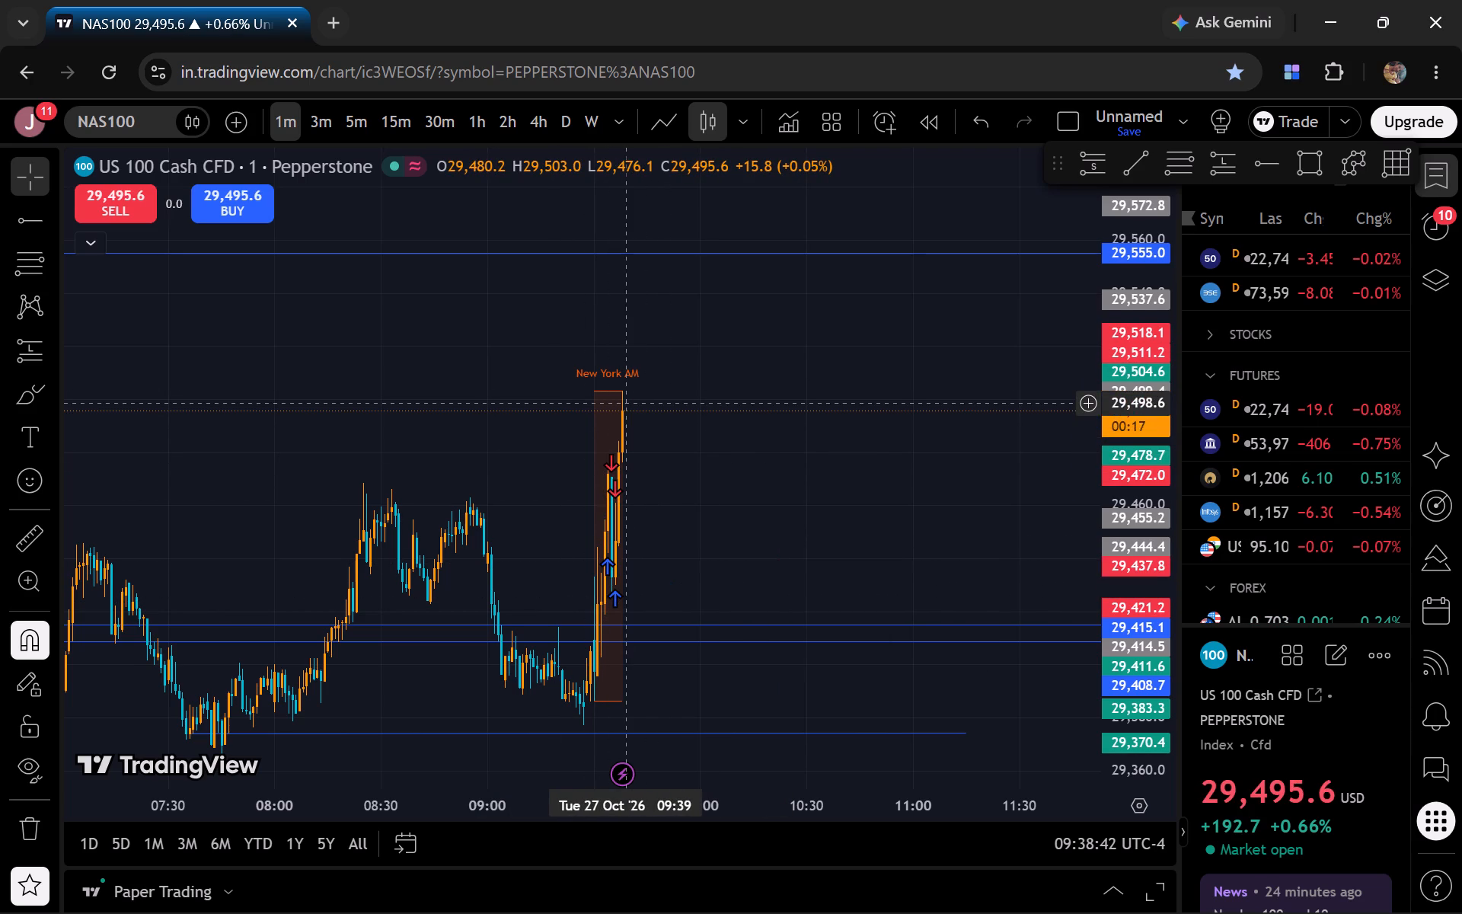
Undo recent chart changes until the removed long position drawing with its entry at 29,449.3 is restored, leaving the drawing tool.
left_click(1218, 153)
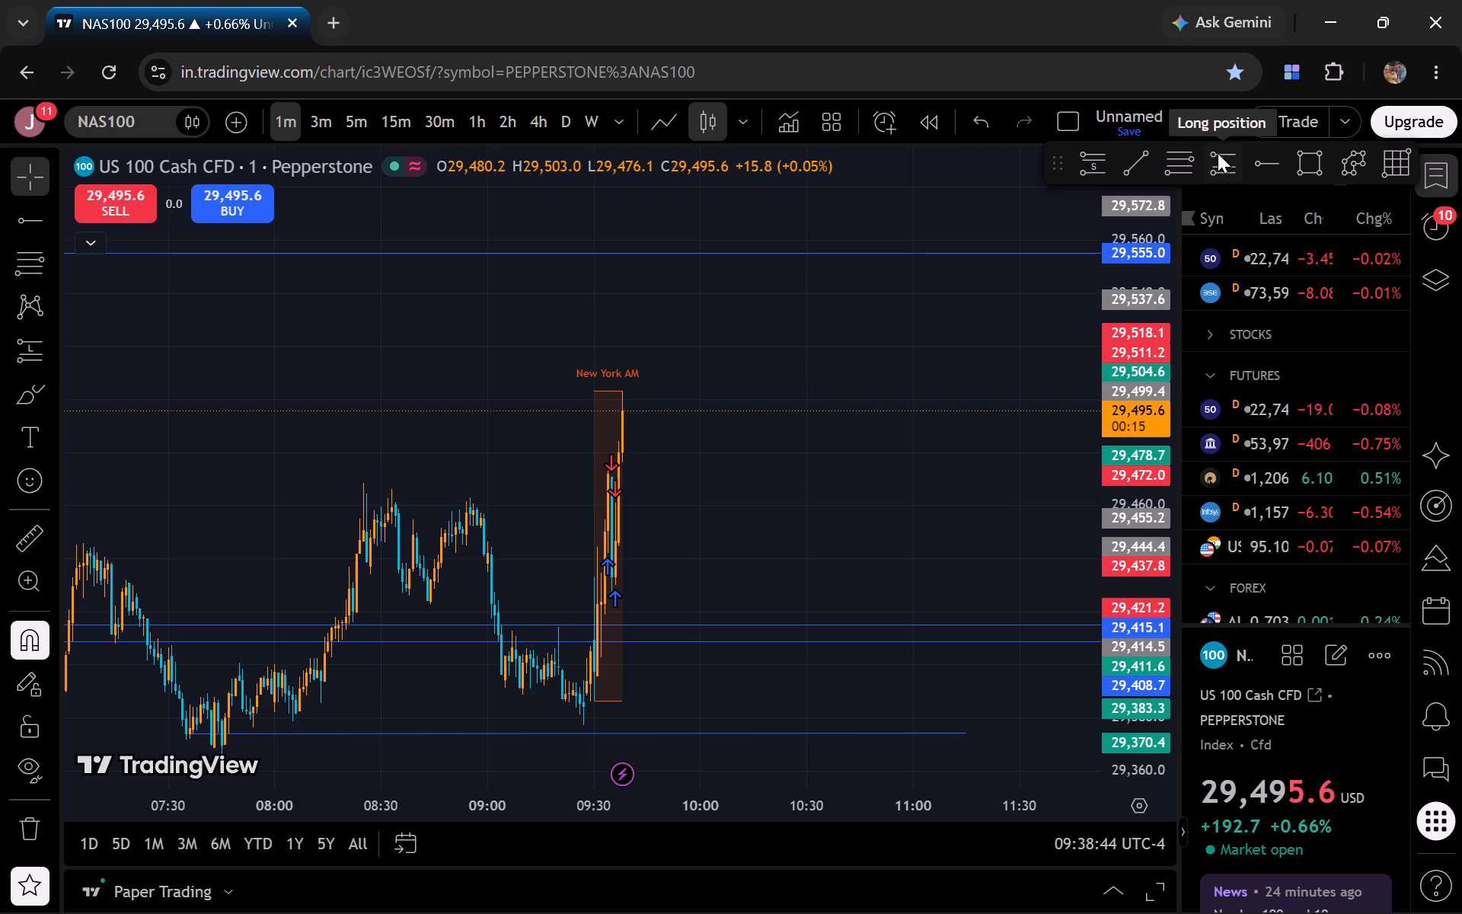
triple_click(992, 132)
double_click(992, 132)
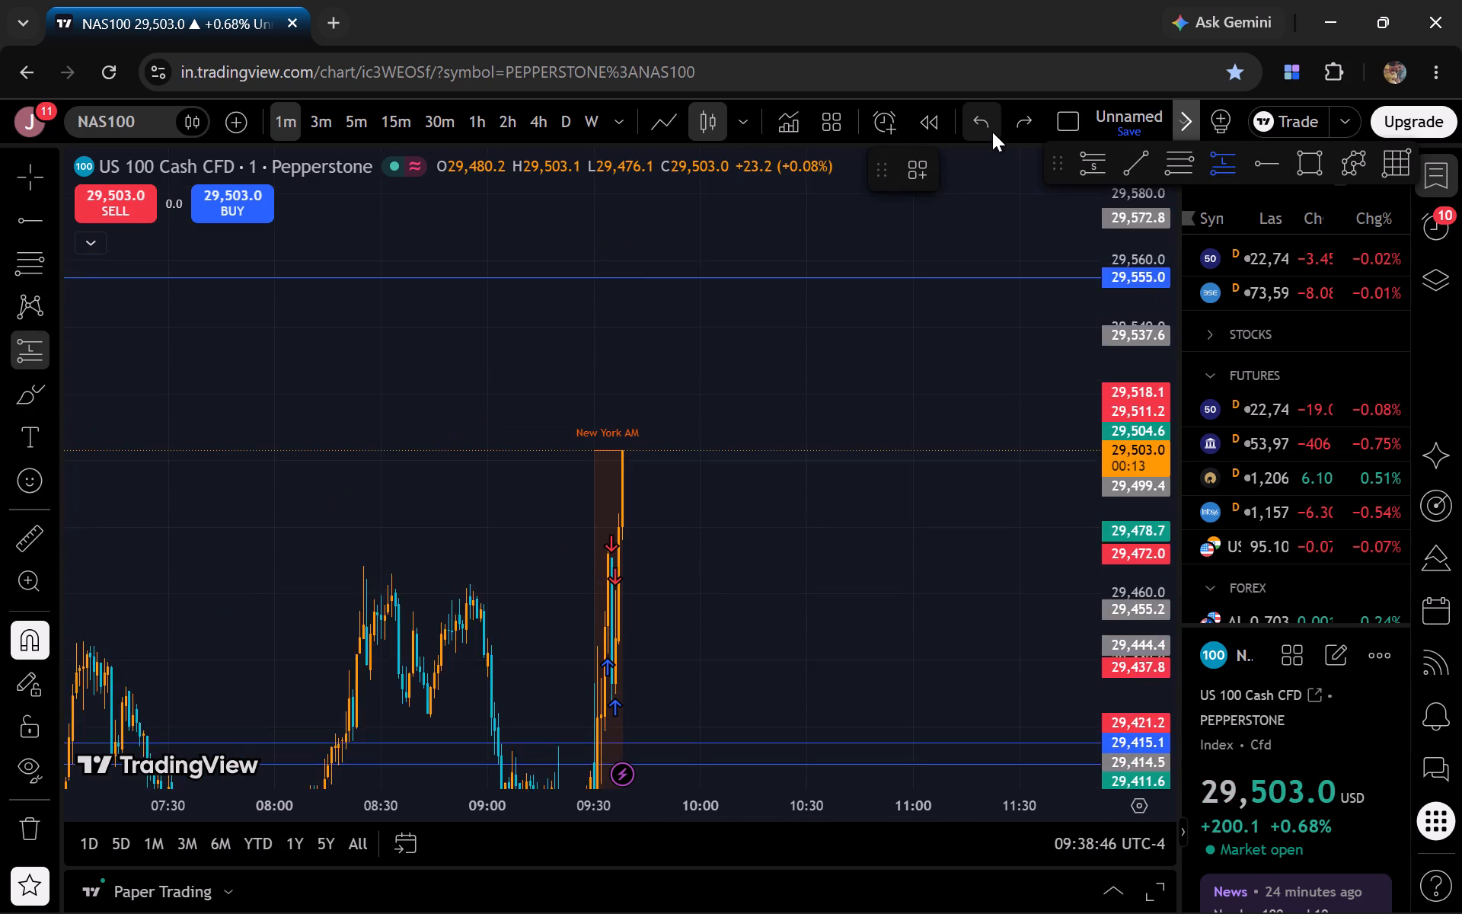
left_click(992, 132)
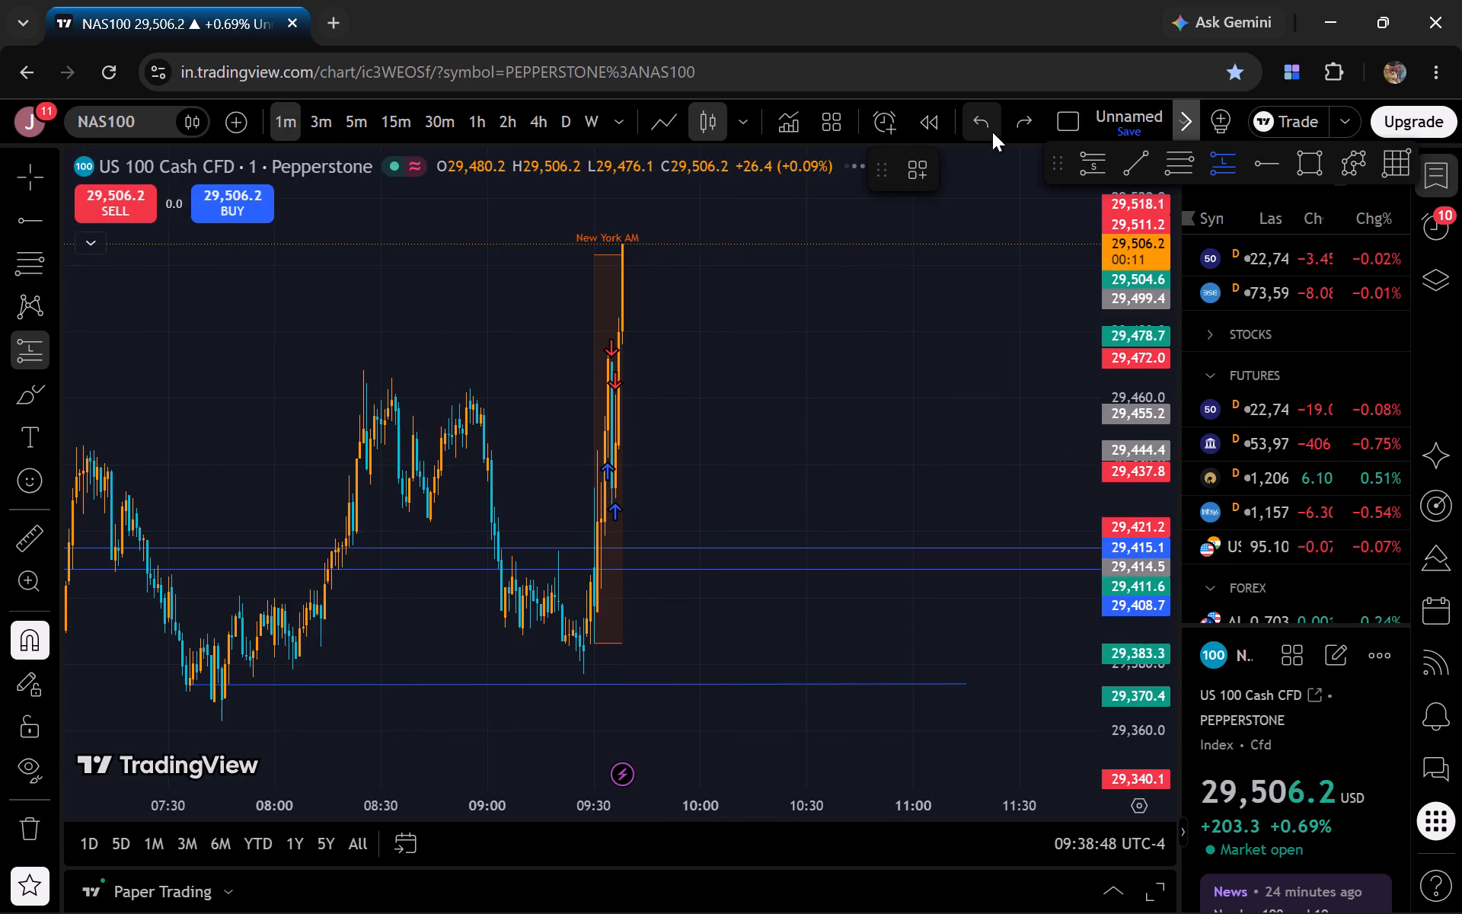
left_click(992, 132)
left_click(992, 132)
left_click(992, 132)
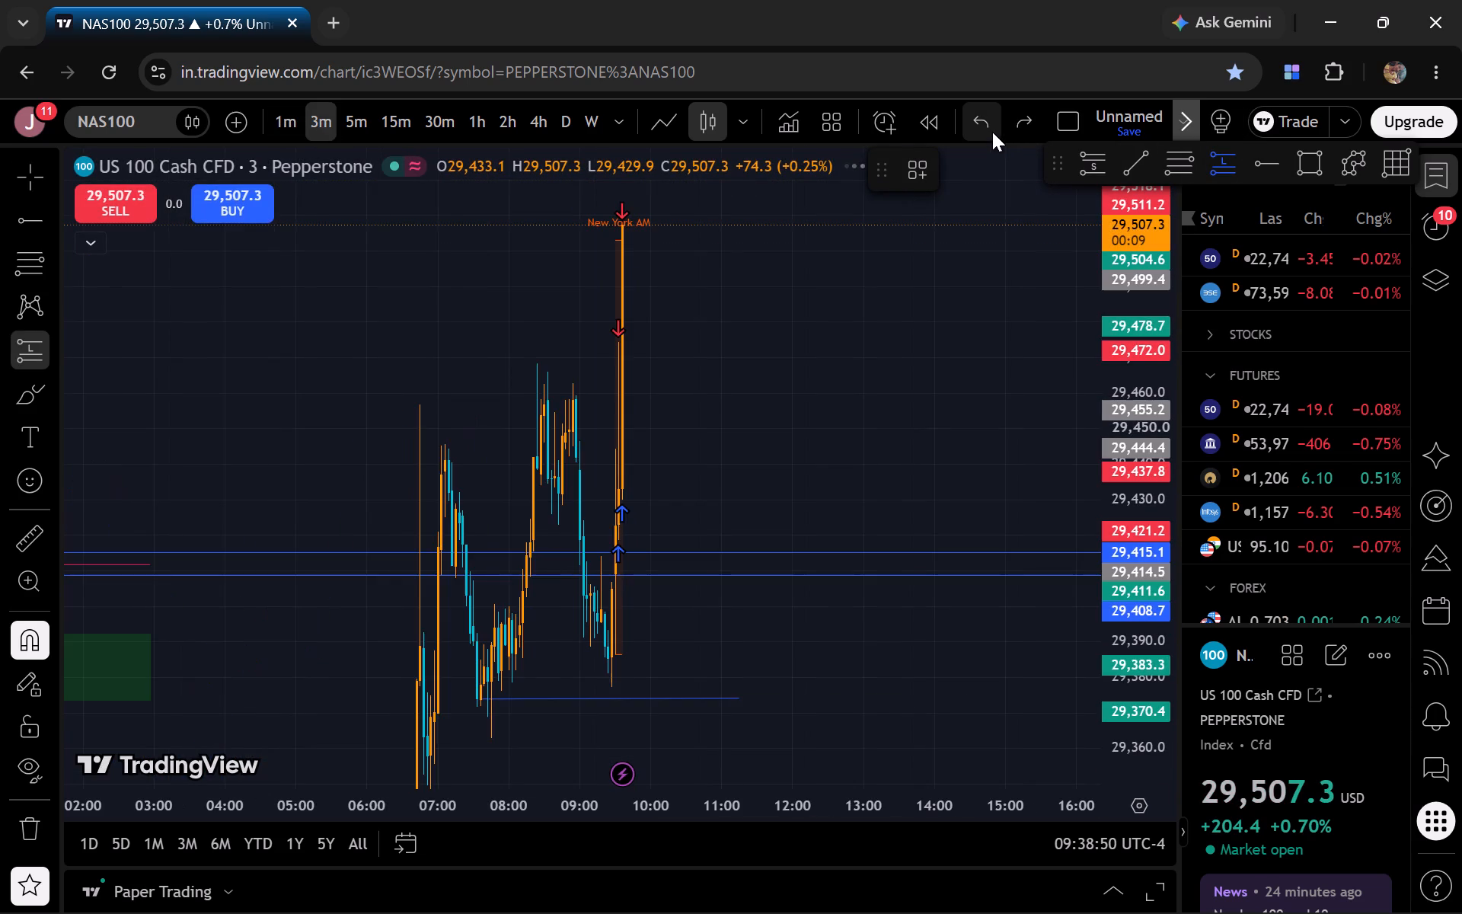
left_click(992, 132)
left_click(992, 132)
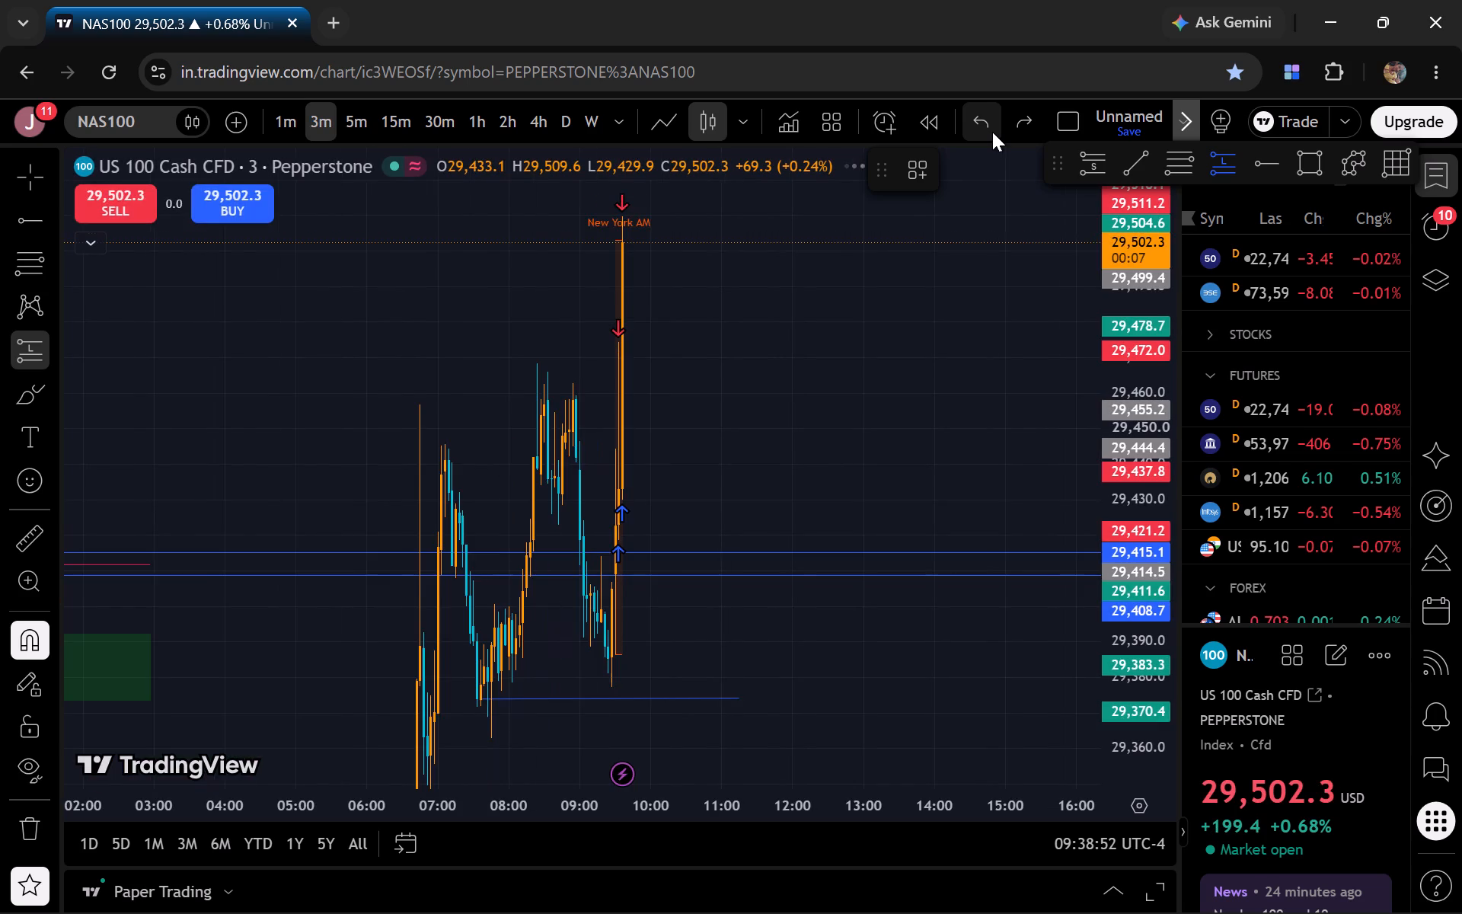
left_click(992, 132)
left_click(992, 132)
left_click(992, 132)
left_click(992, 132)
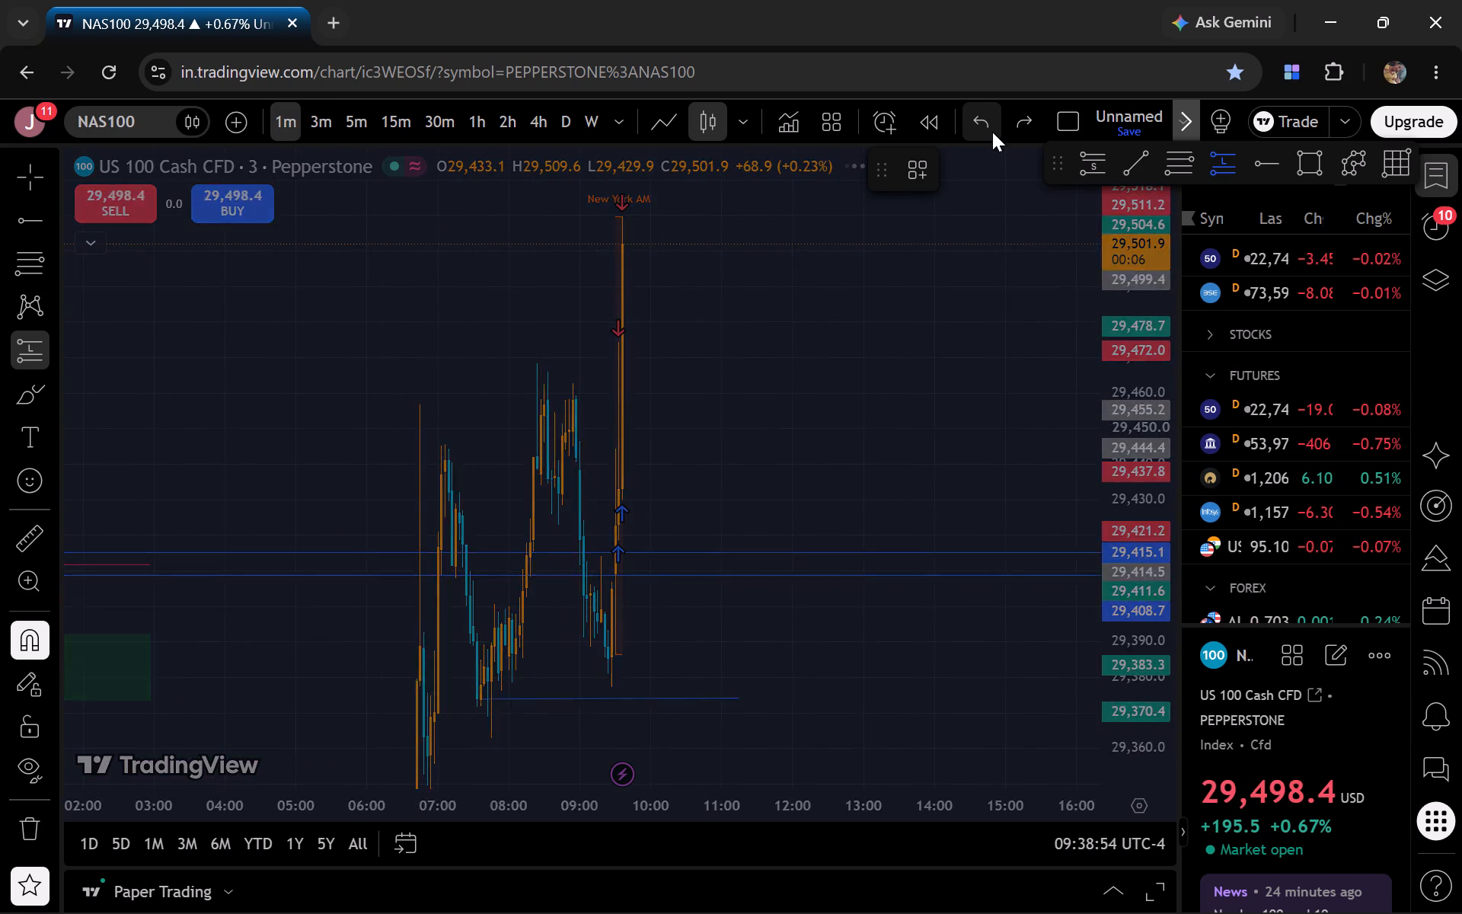
left_click(992, 132)
left_click(992, 132)
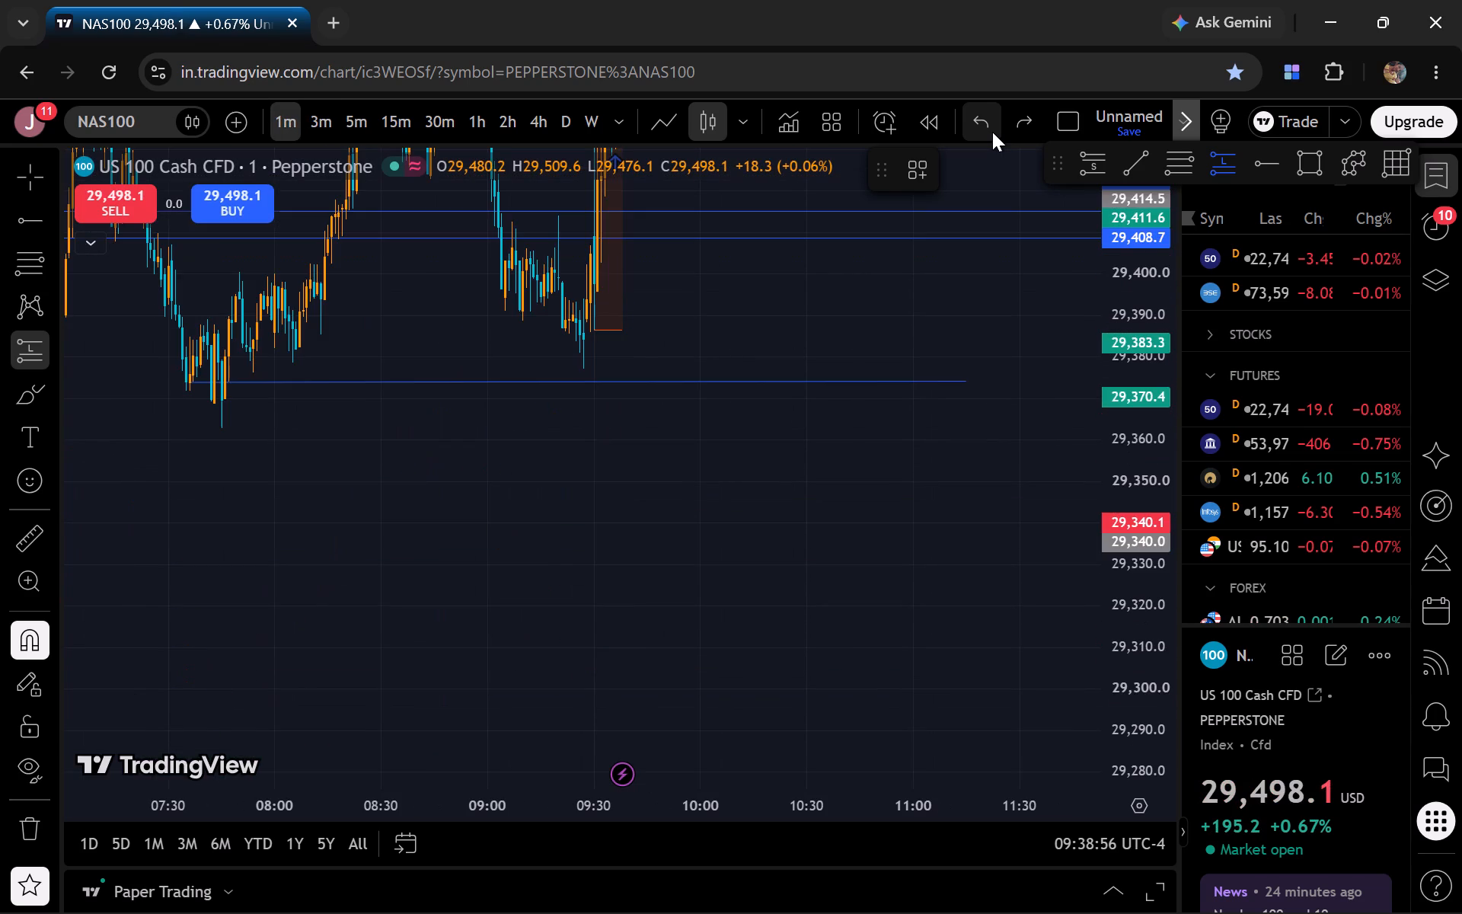
left_click(992, 132)
left_click(992, 132)
left_click(992, 132)
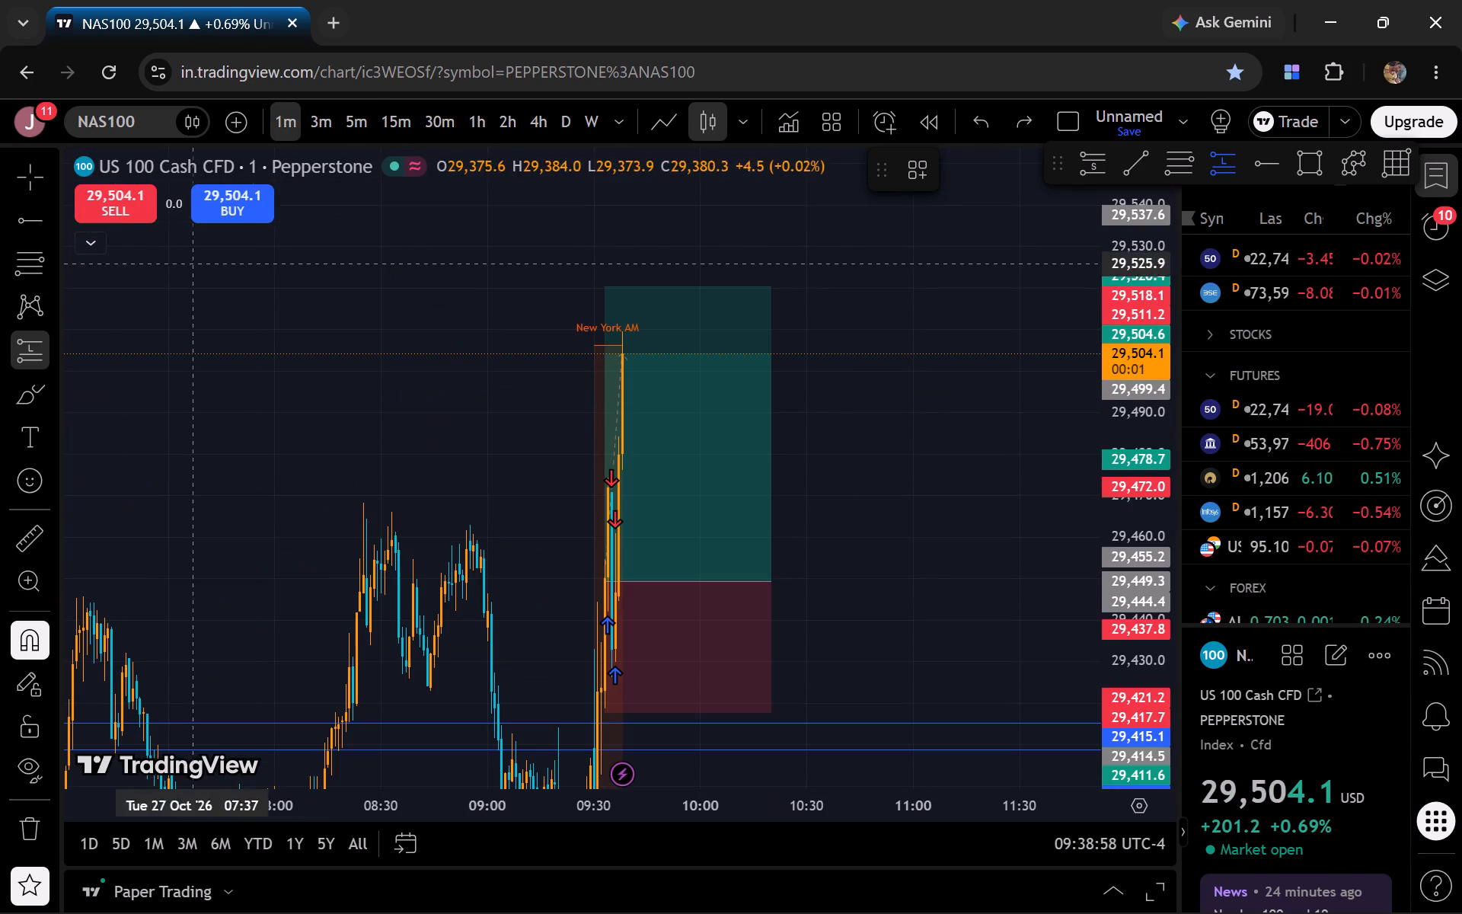
left_click(41, 182)
Raise the long position drawing's target to about 29,556.8 and shorten its time span to end at 10:10.
left_click_drag(1158, 388, 1152, 705)
left_click_drag(602, 391, 663, 351)
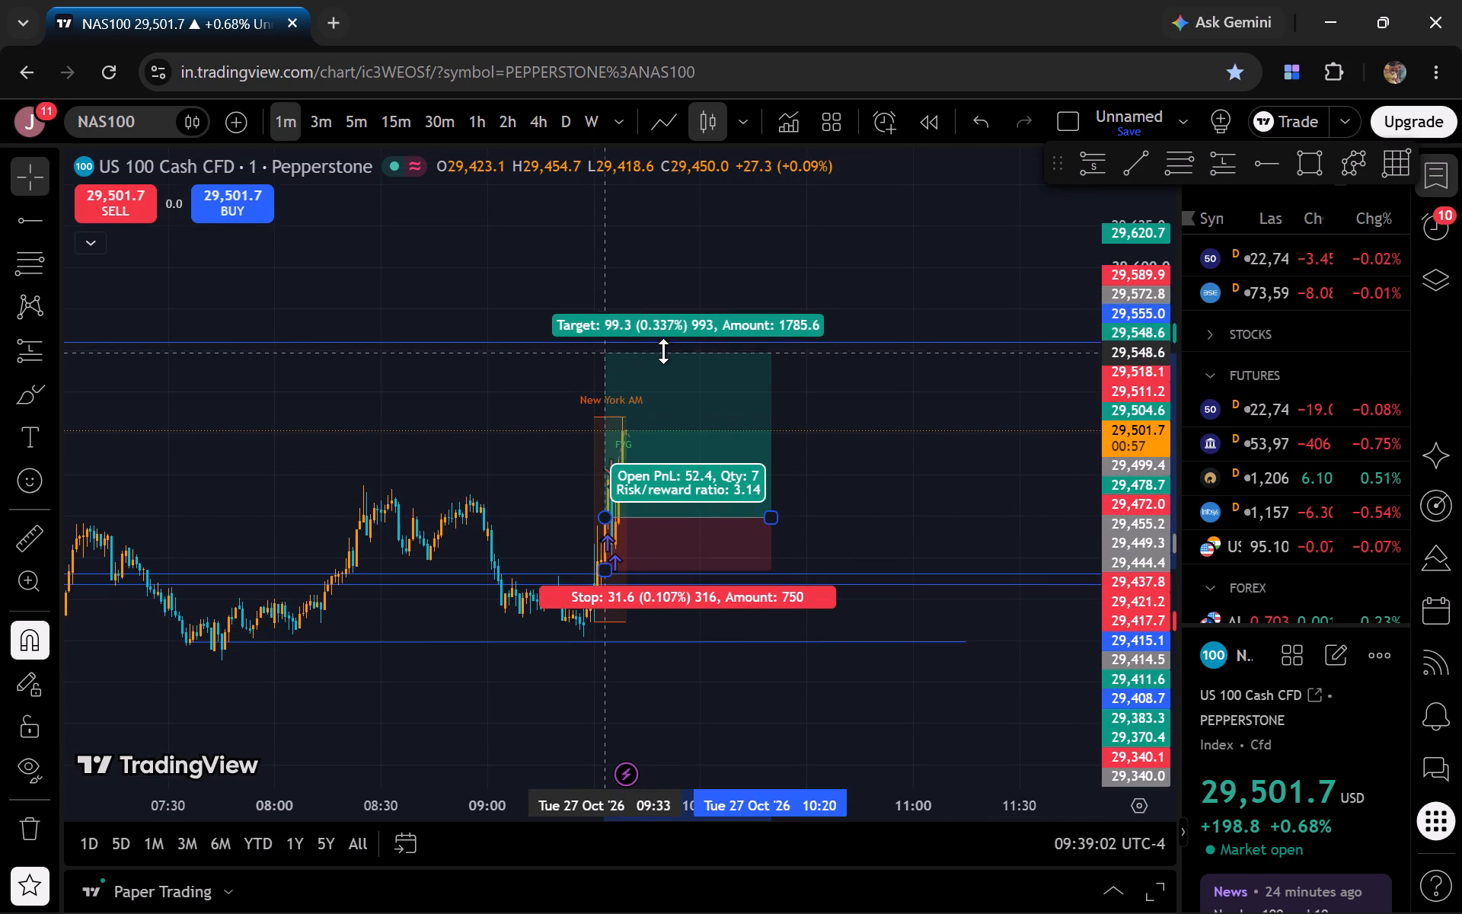
left_click_drag(663, 351, 680, 338)
left_click_drag(765, 521, 736, 521)
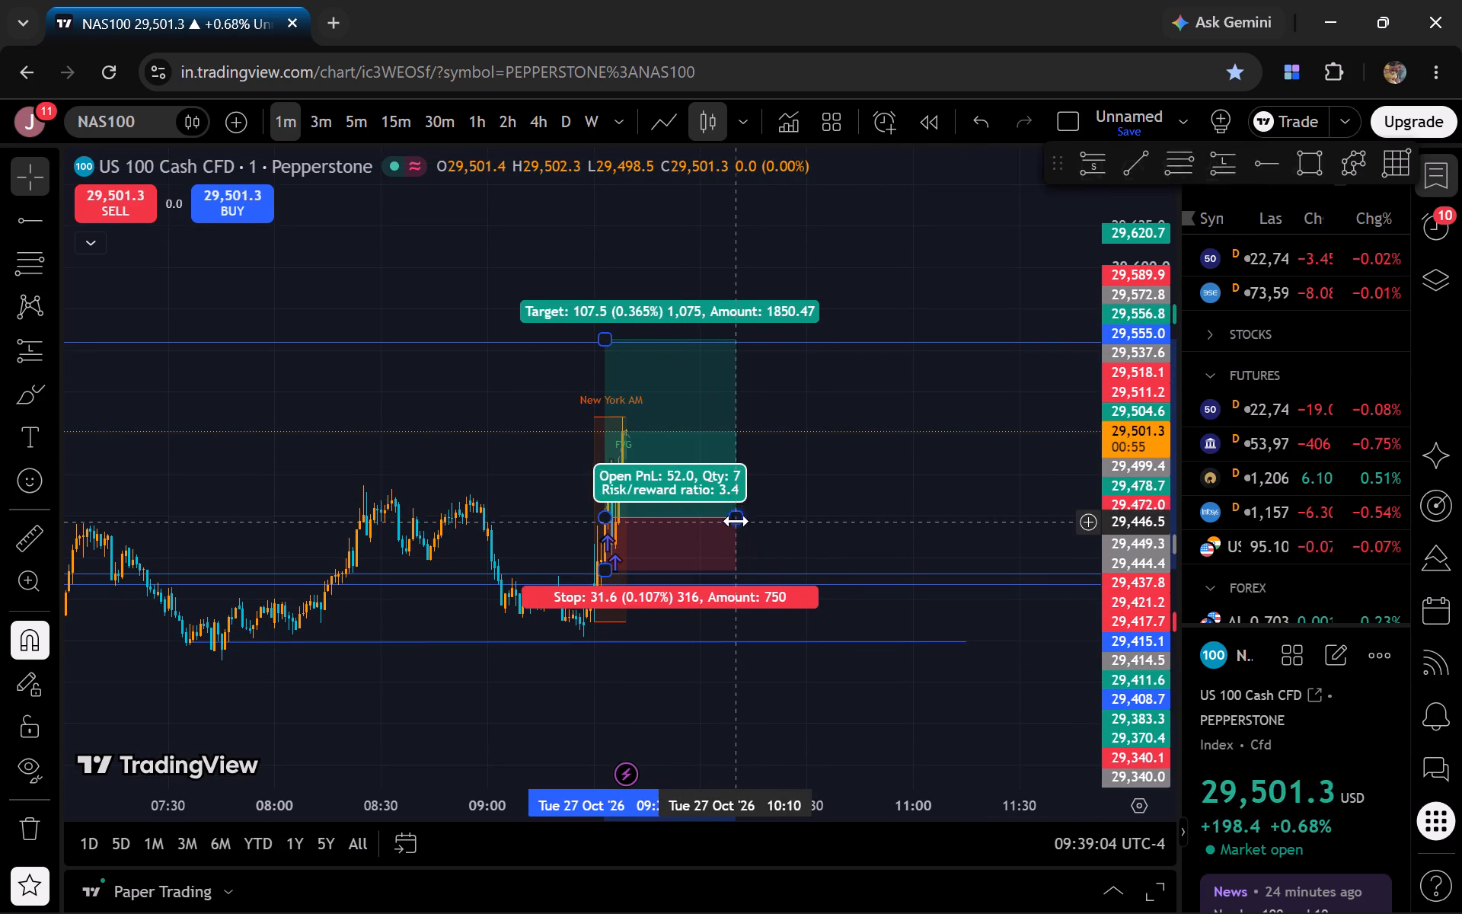
left_click(830, 505)
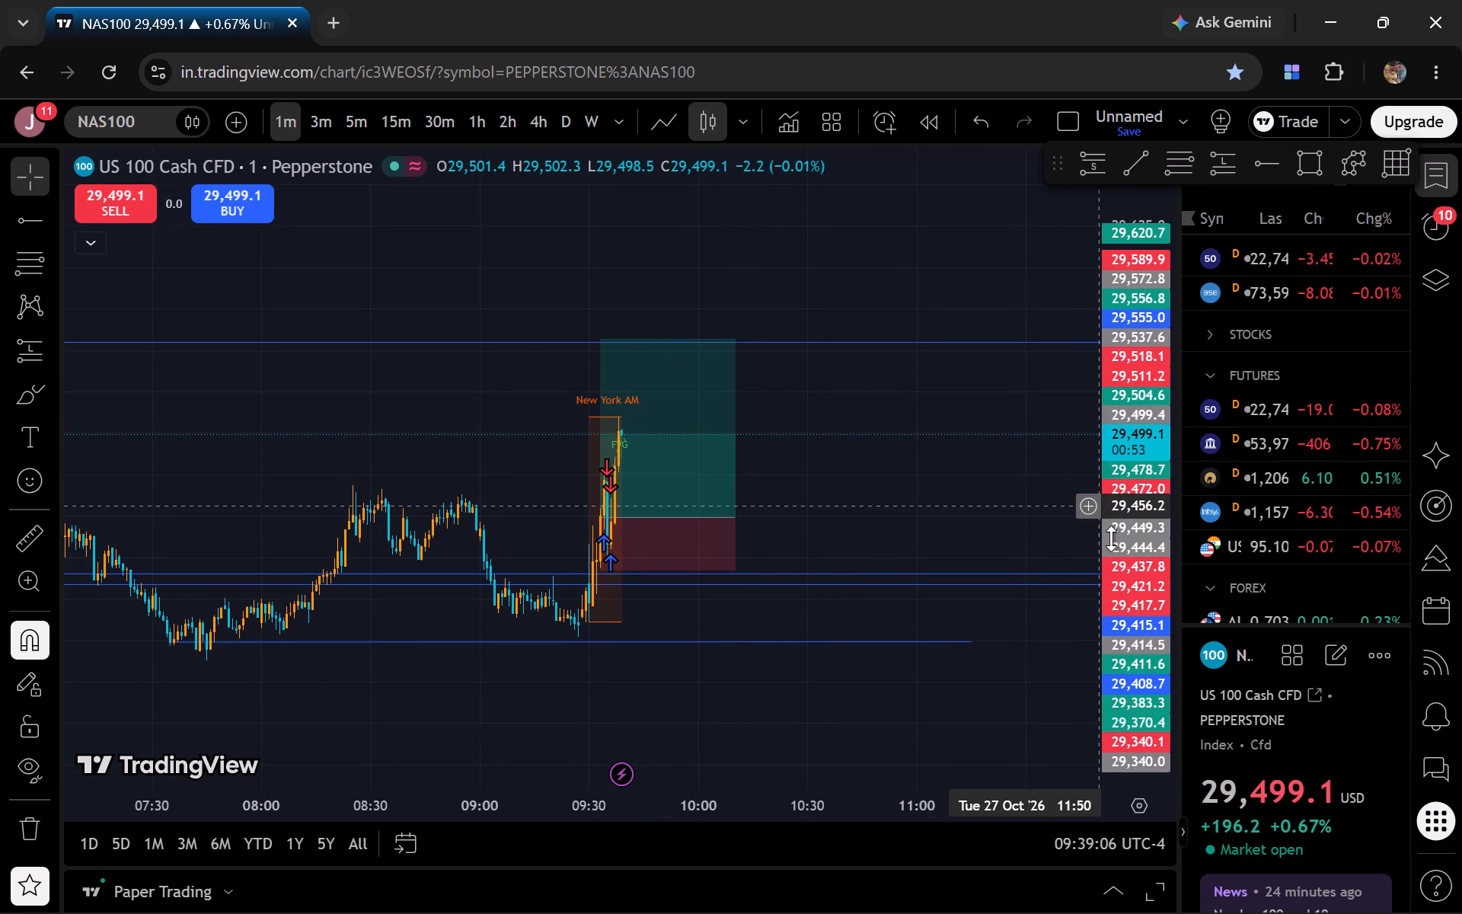
Compare price progress against the long position drawing on the 5-minute and 3-minute timeframes, ending on the 1-minute chart.
left_click_drag(1111, 538, 1167, 154)
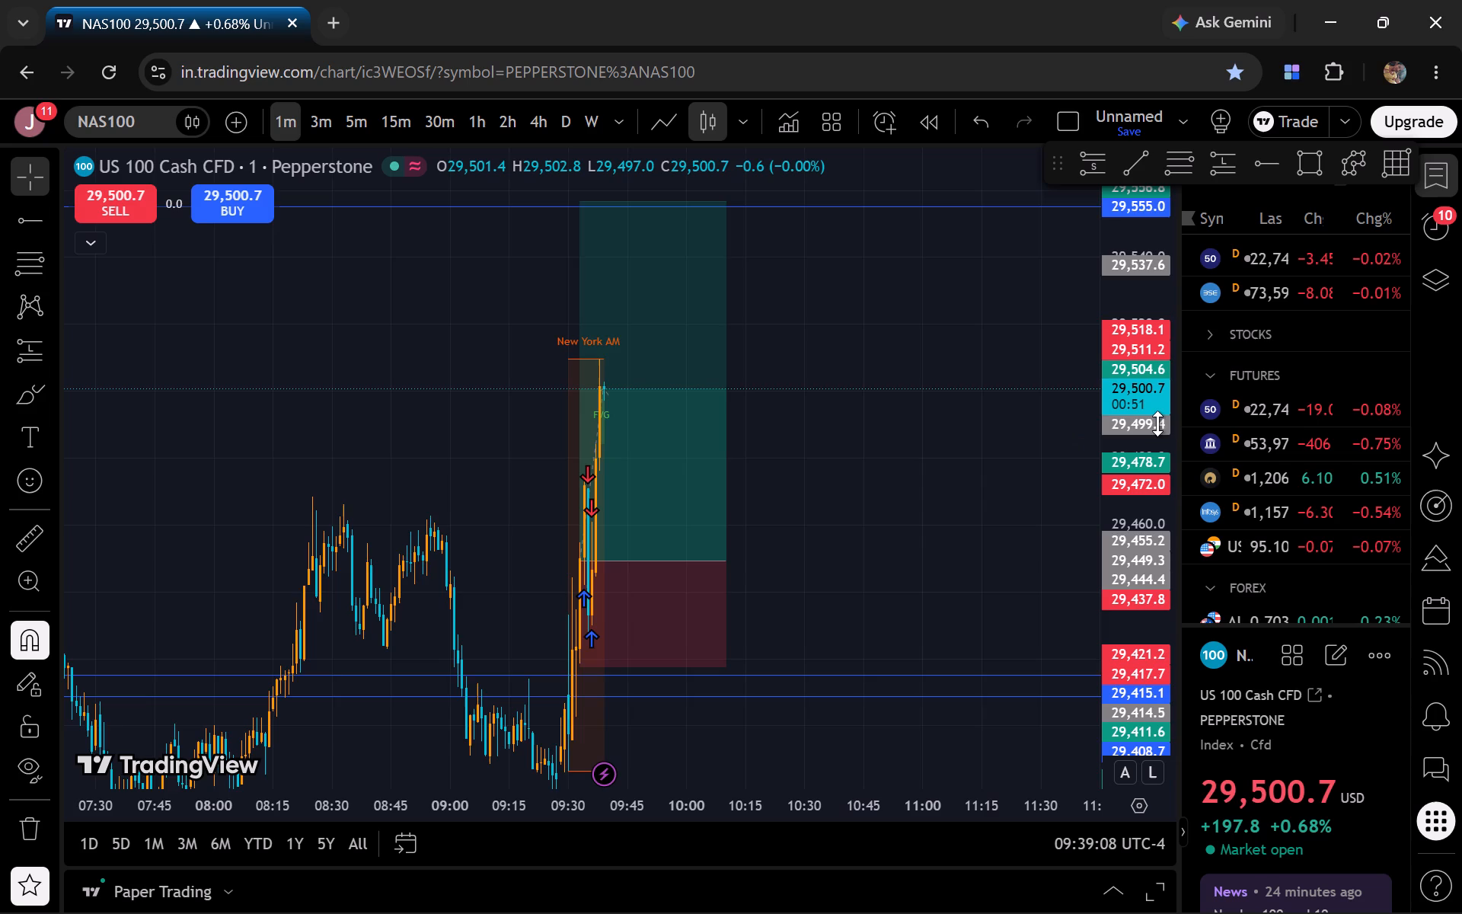
left_click_drag(1157, 423, 1121, 545)
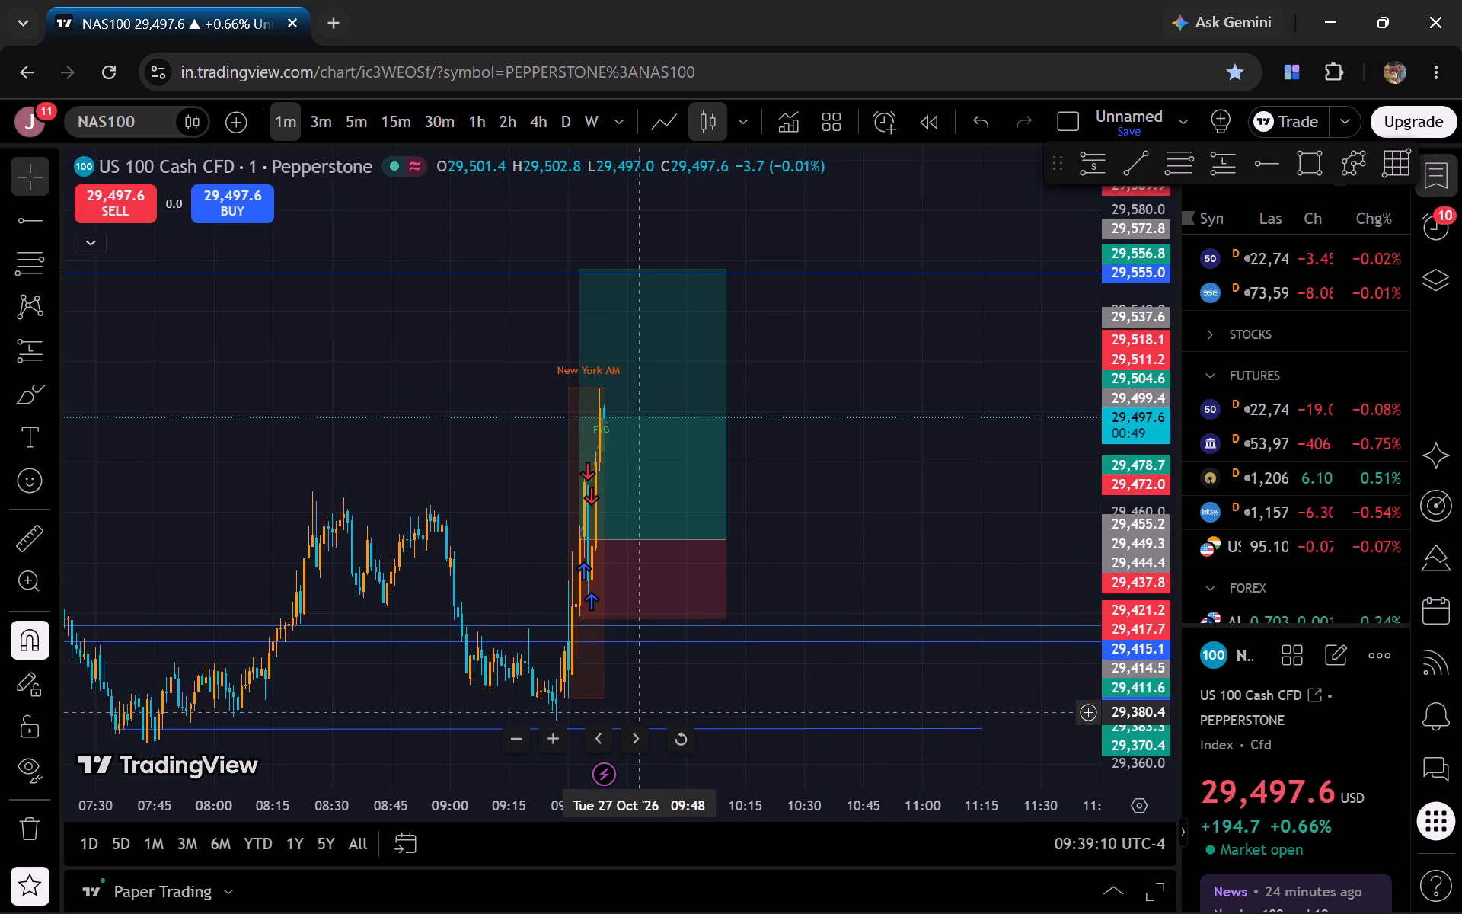
left_click(862, 444)
left_click(360, 129)
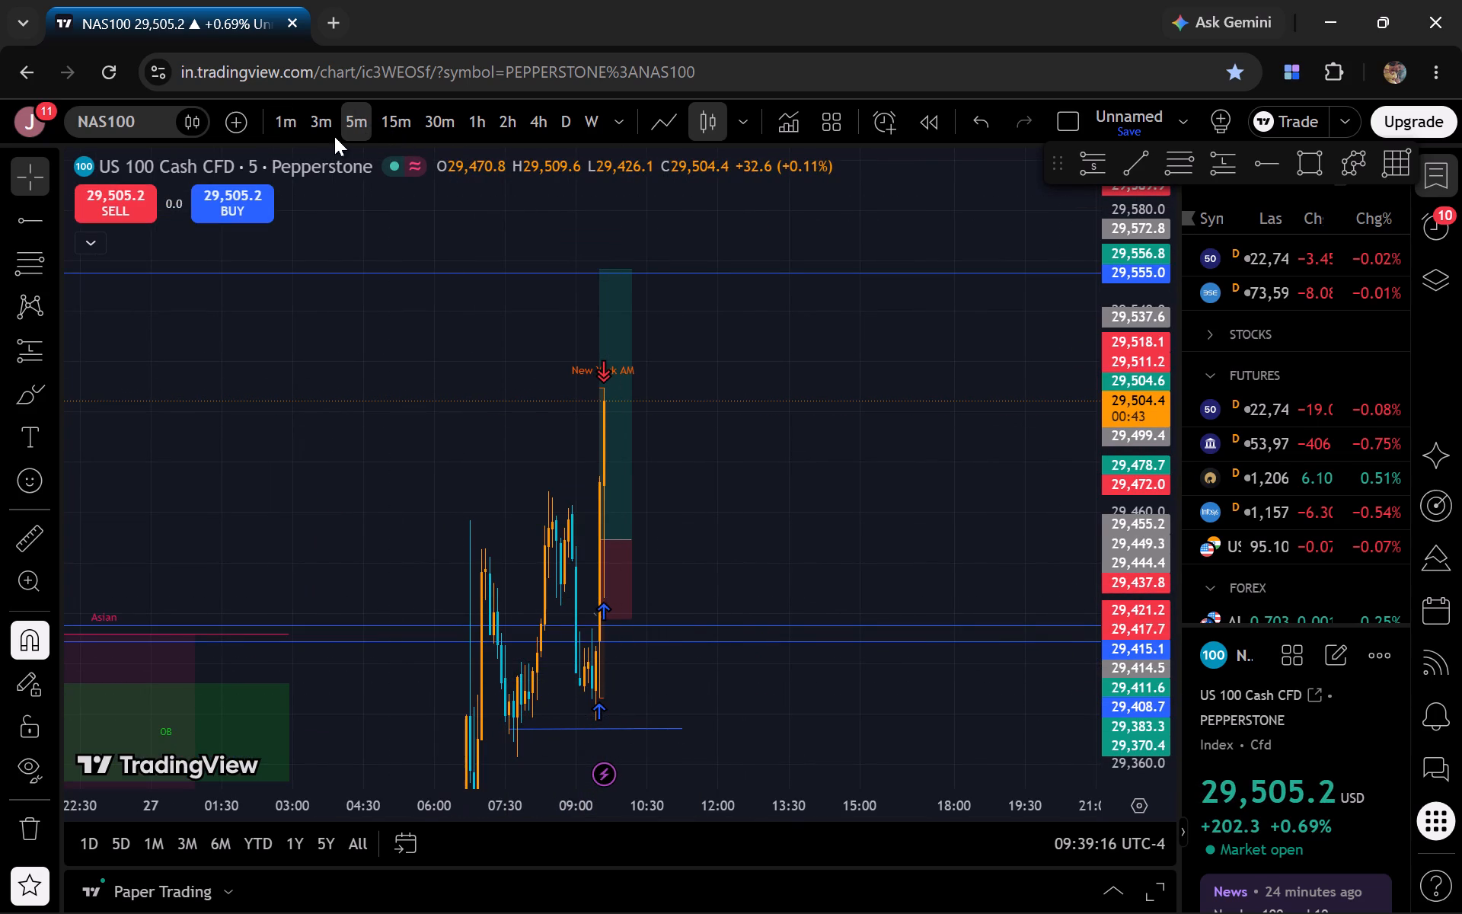
left_click(314, 128)
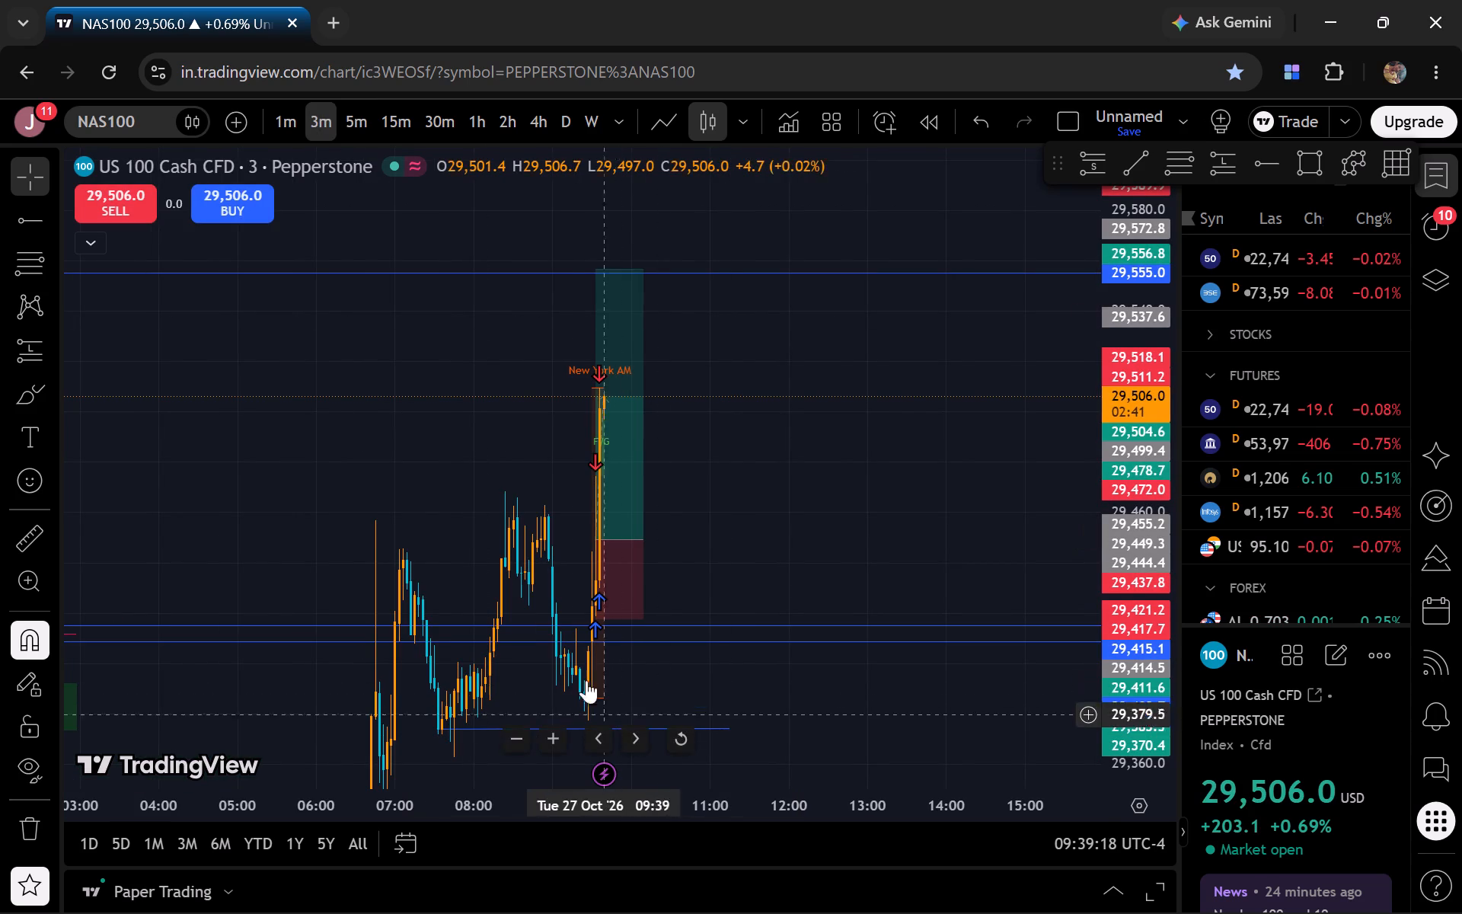
left_click(285, 117)
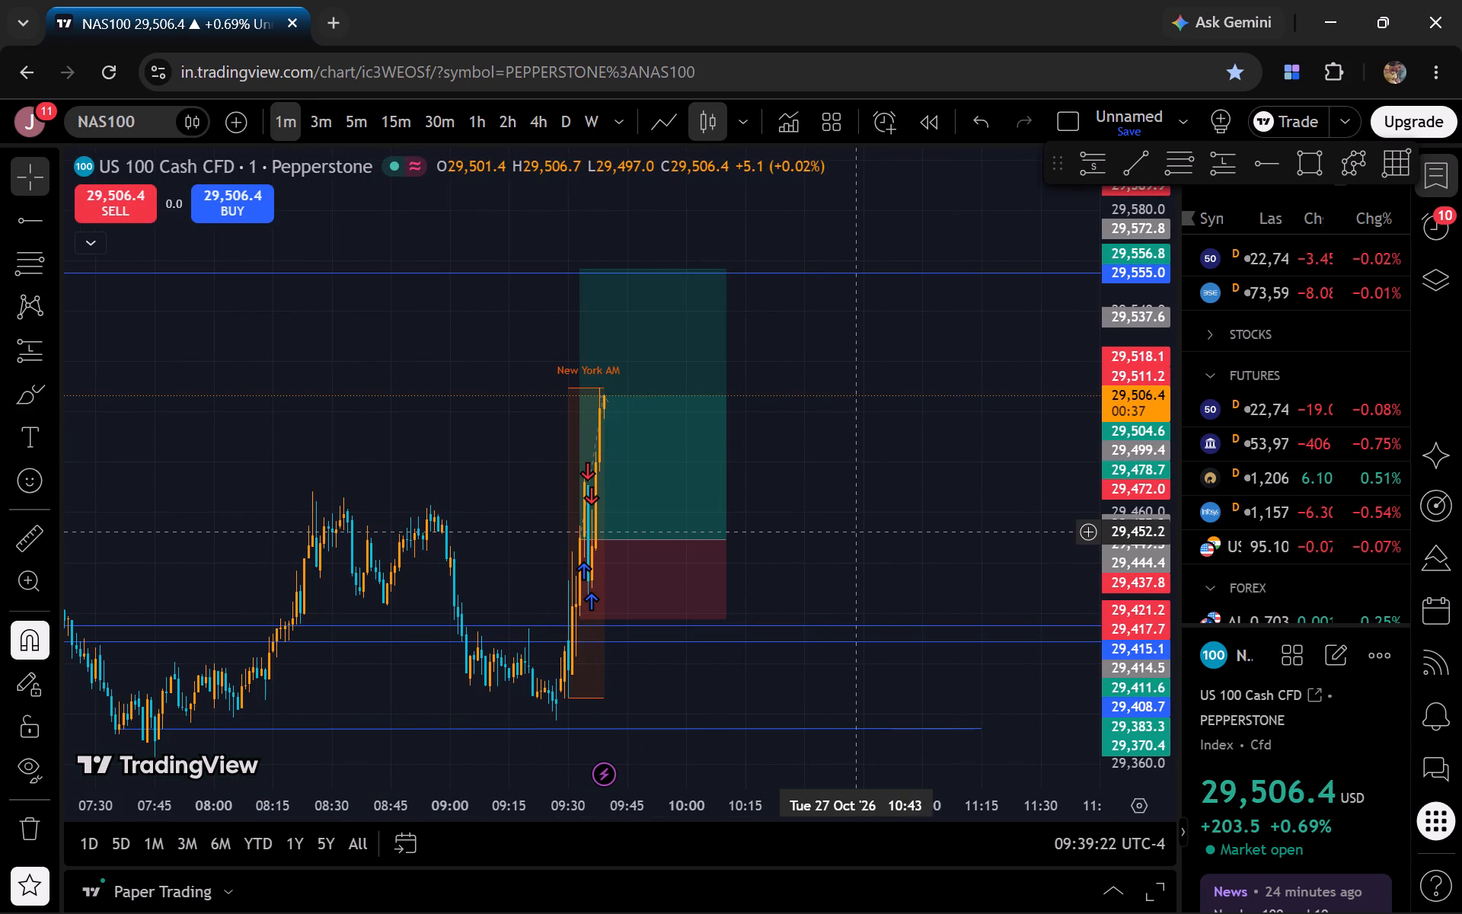
left_click_drag(1122, 567, 1151, 279)
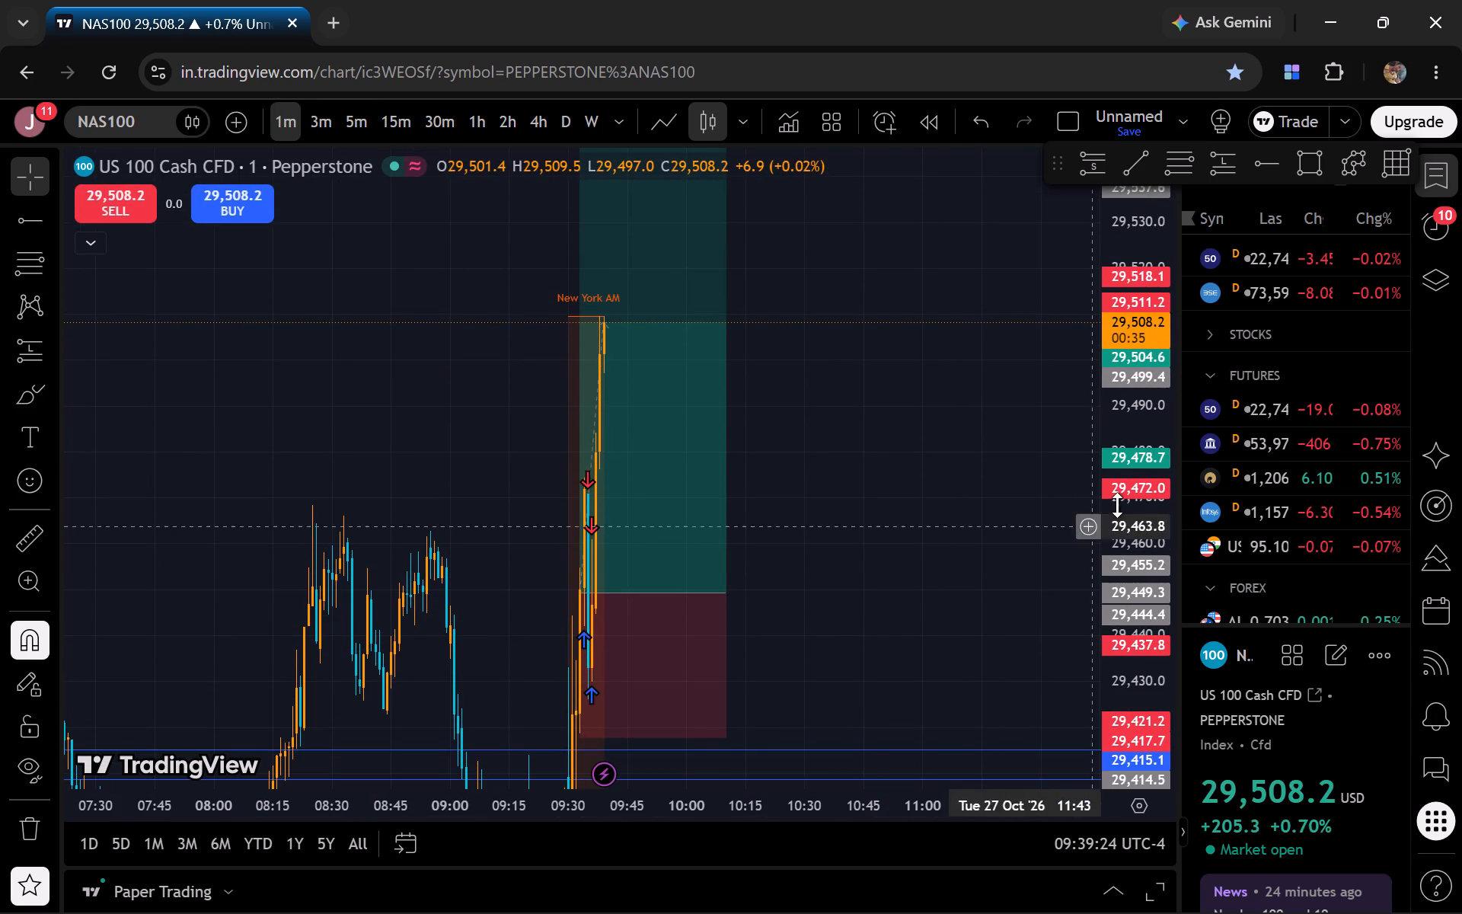
left_click_drag(1157, 446, 1118, 634)
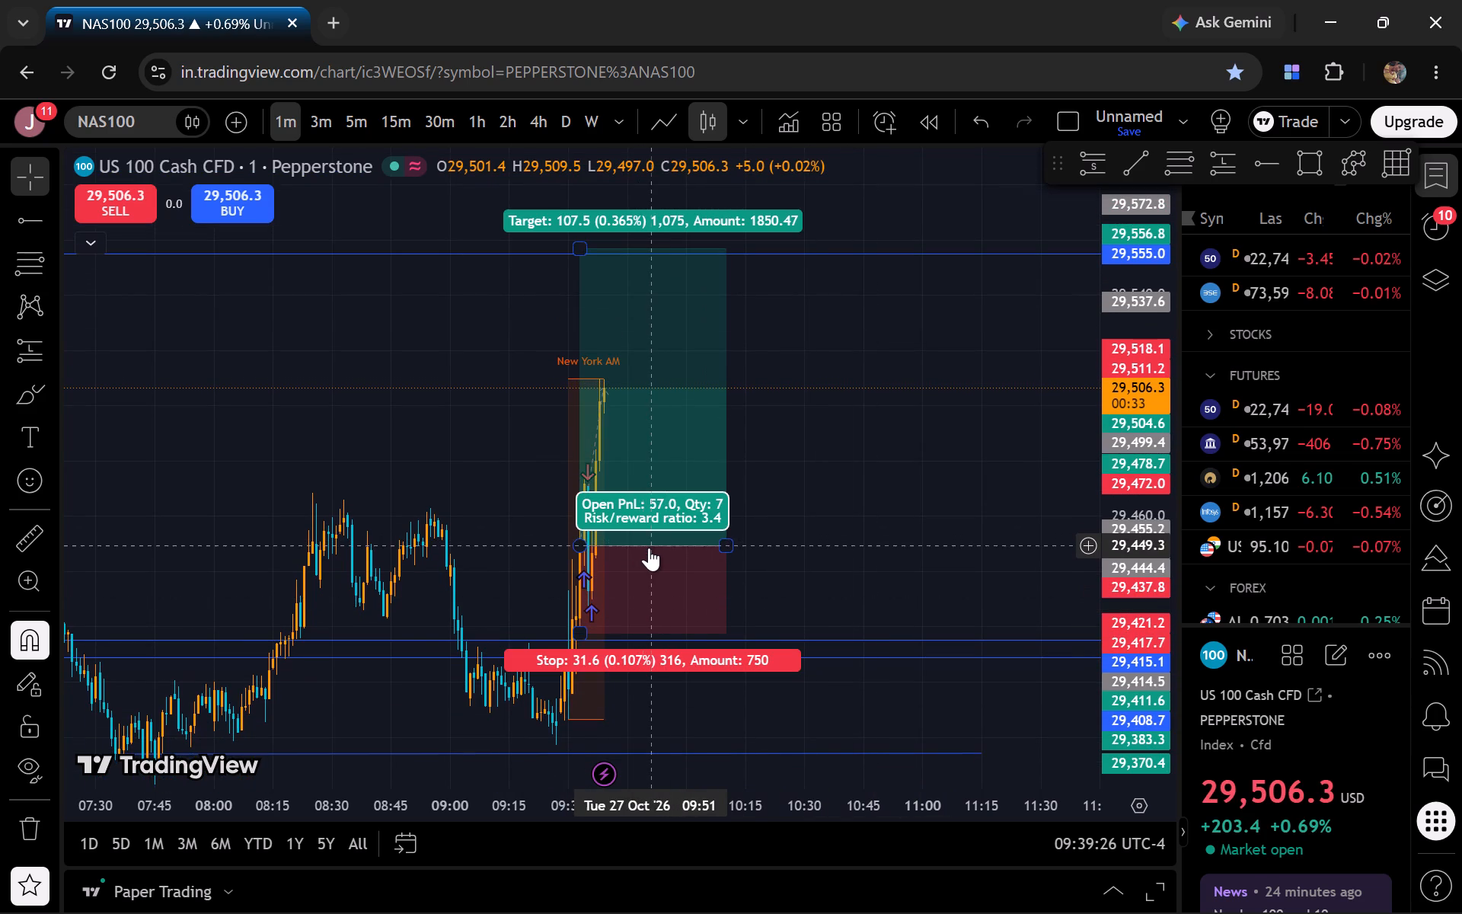
left_click(902, 487)
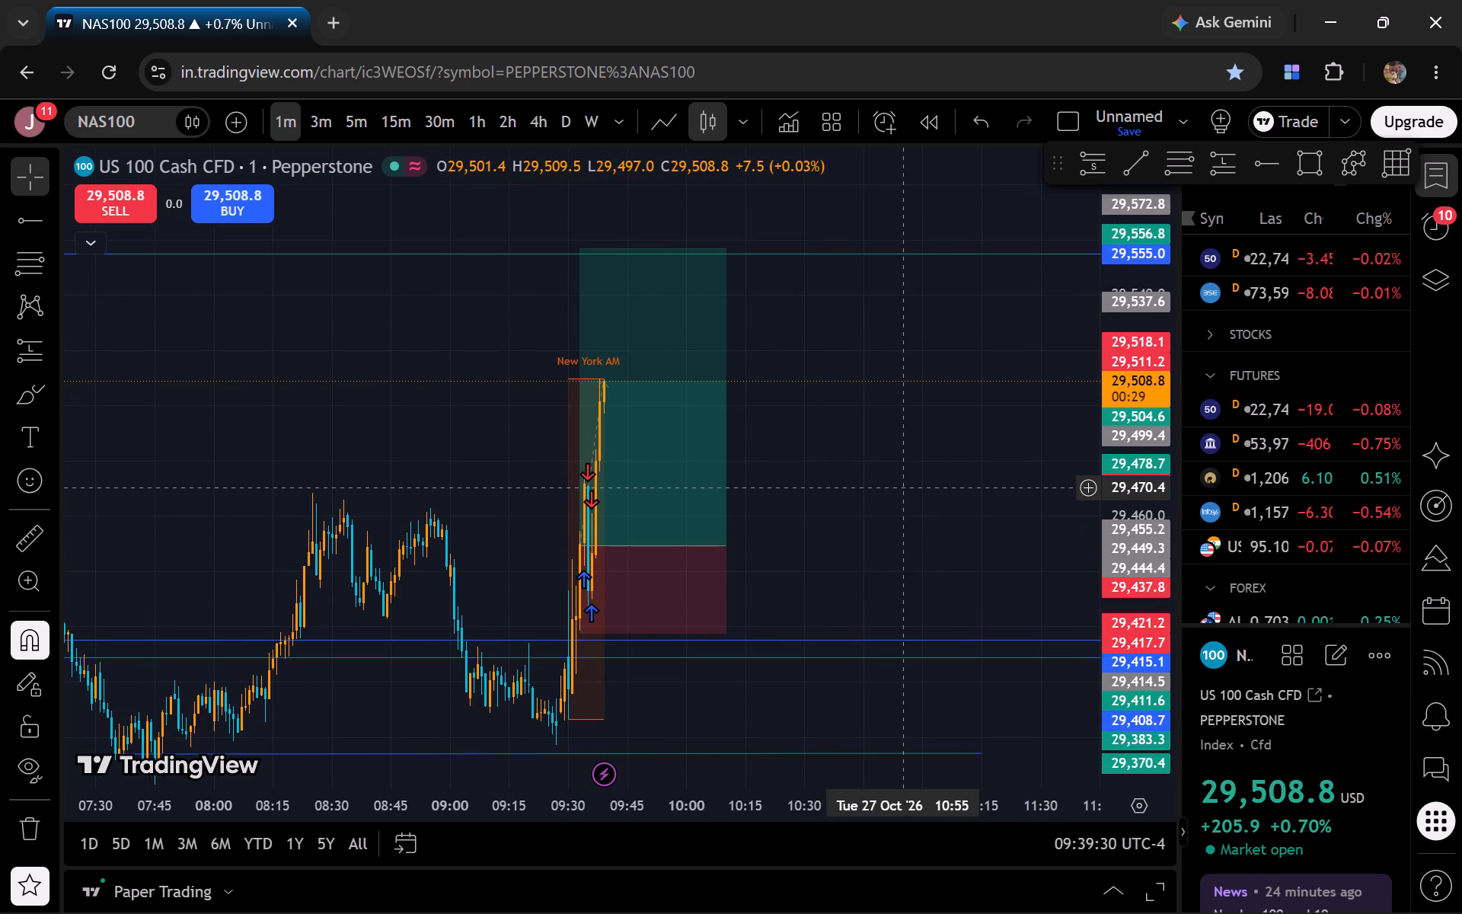
Lower the long position drawing's target to about 29,553.5, just under the 29,555.0 horizontal line.
left_click_drag(580, 256, 621, 261)
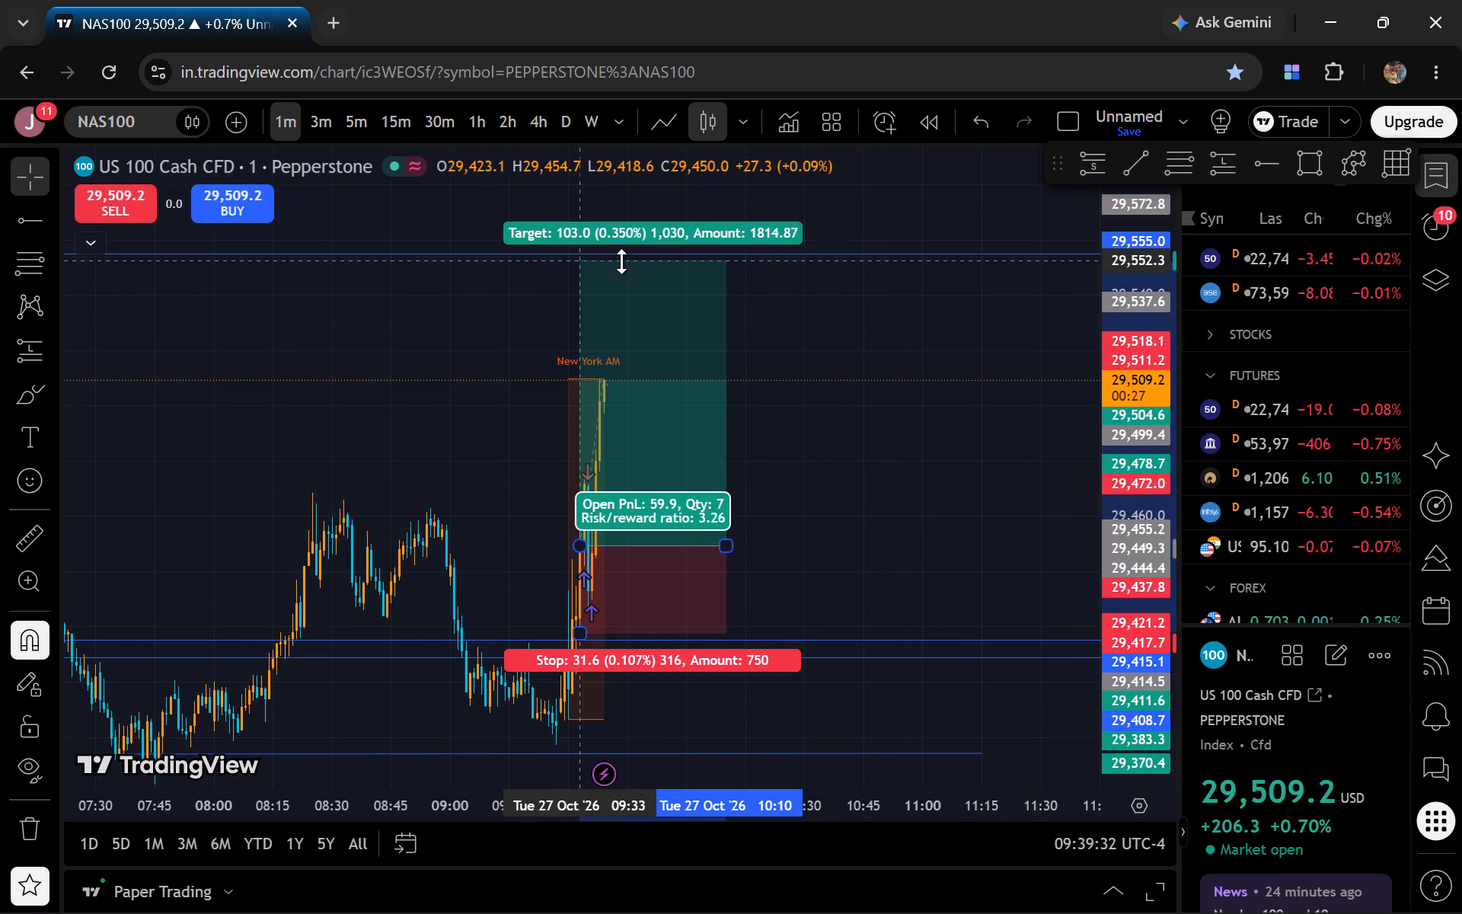
left_click_drag(621, 261, 634, 257)
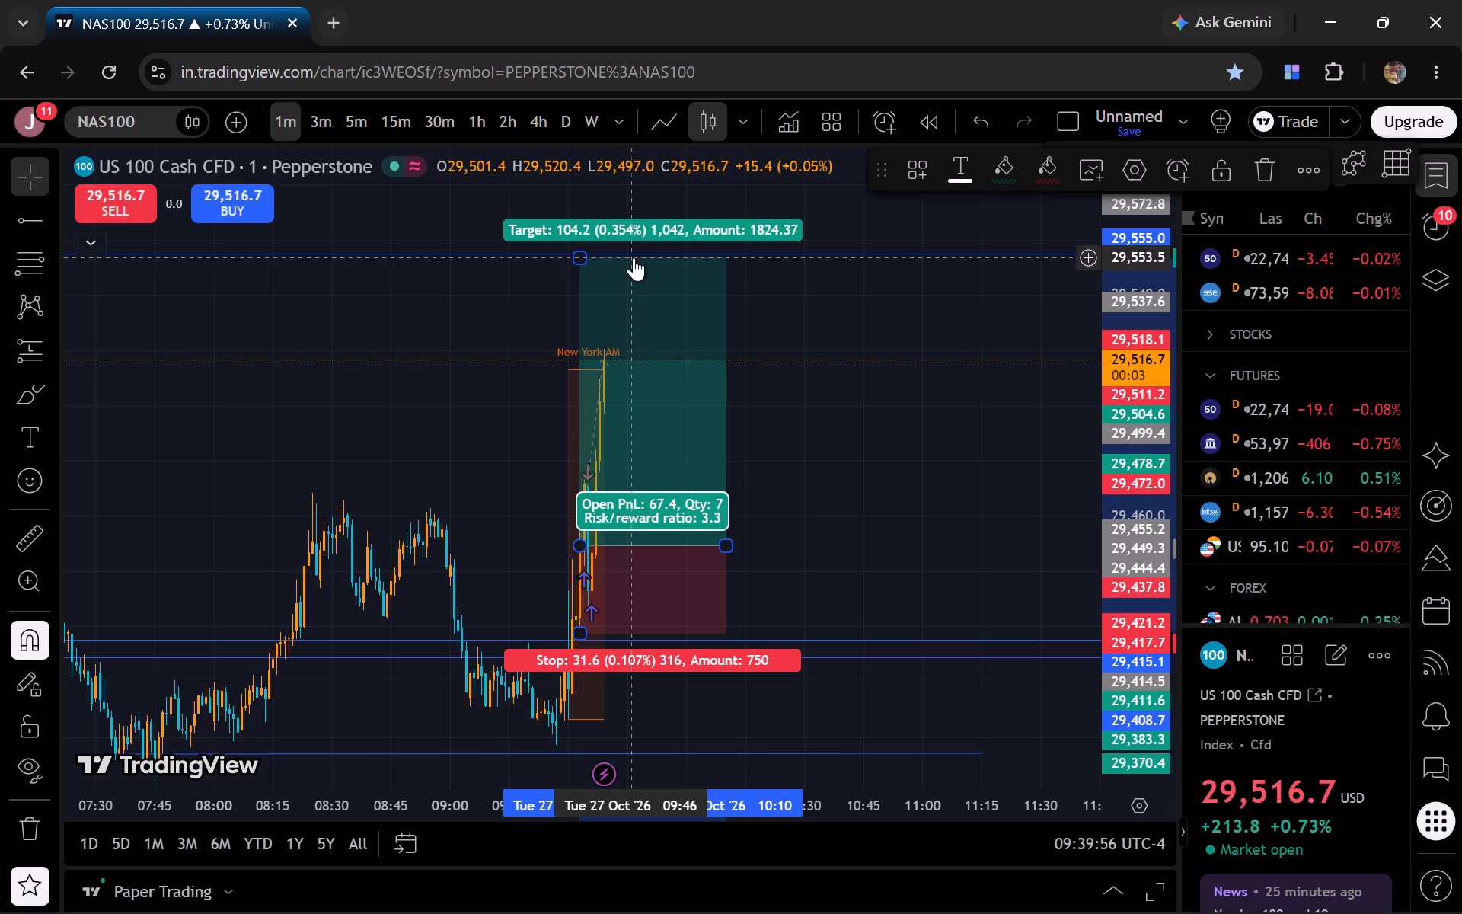
left_click(634, 257)
left_click(851, 418)
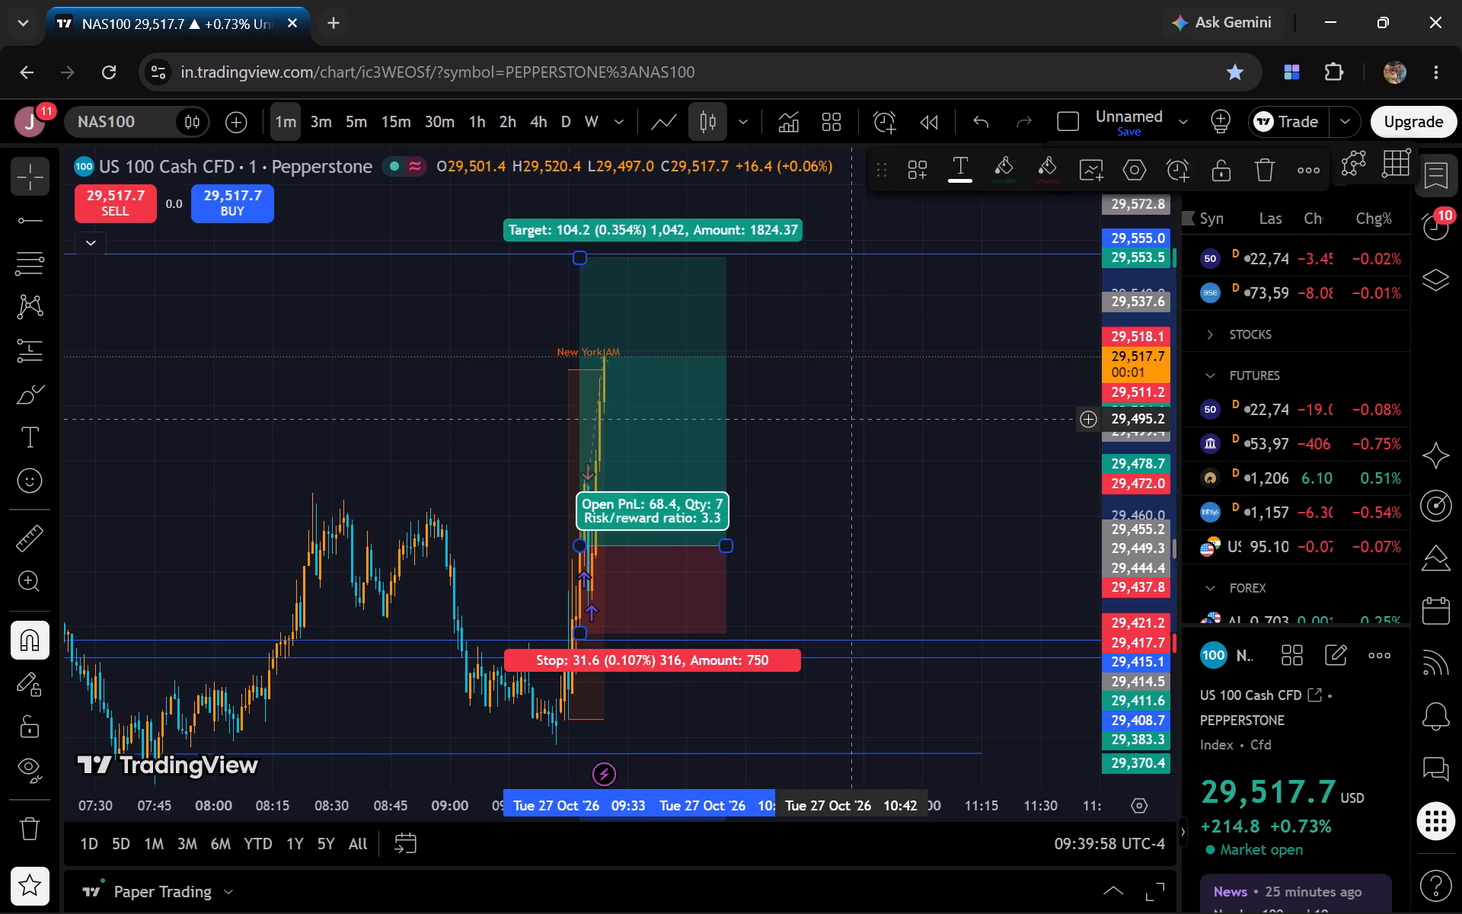
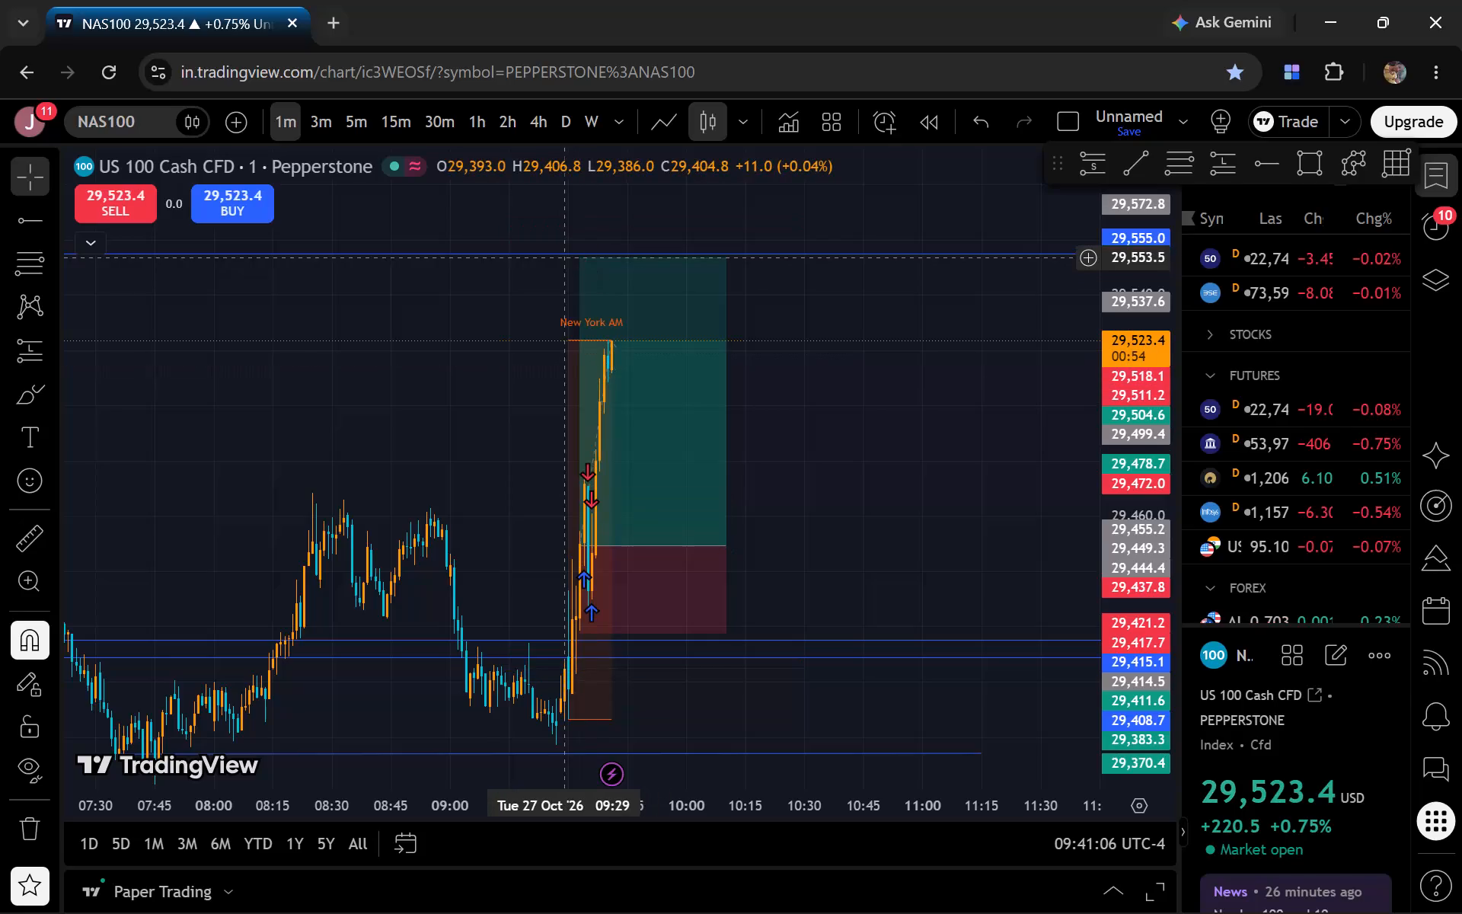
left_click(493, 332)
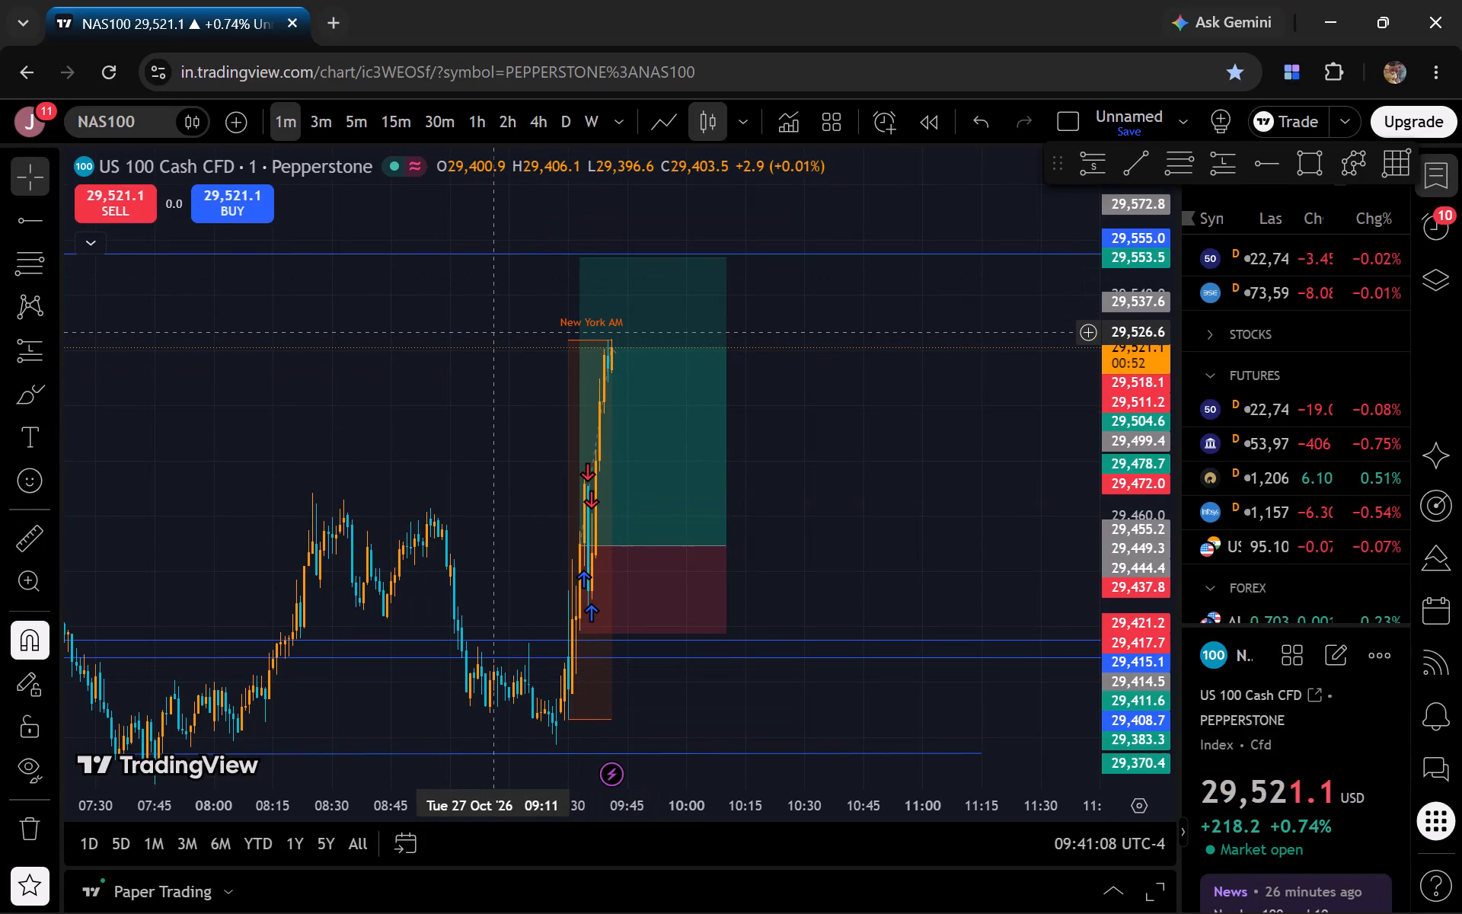
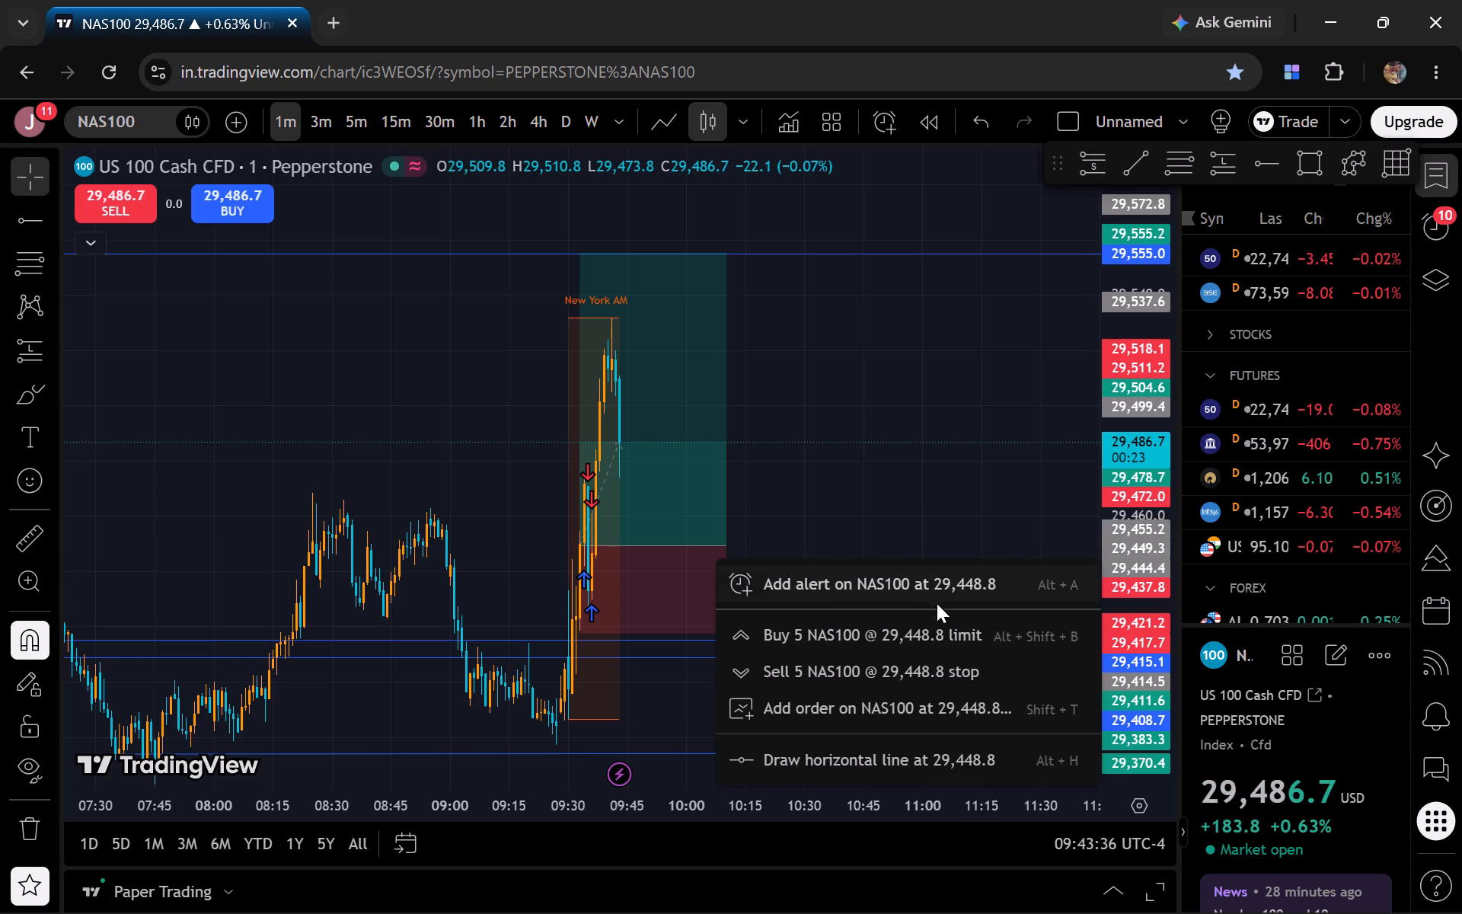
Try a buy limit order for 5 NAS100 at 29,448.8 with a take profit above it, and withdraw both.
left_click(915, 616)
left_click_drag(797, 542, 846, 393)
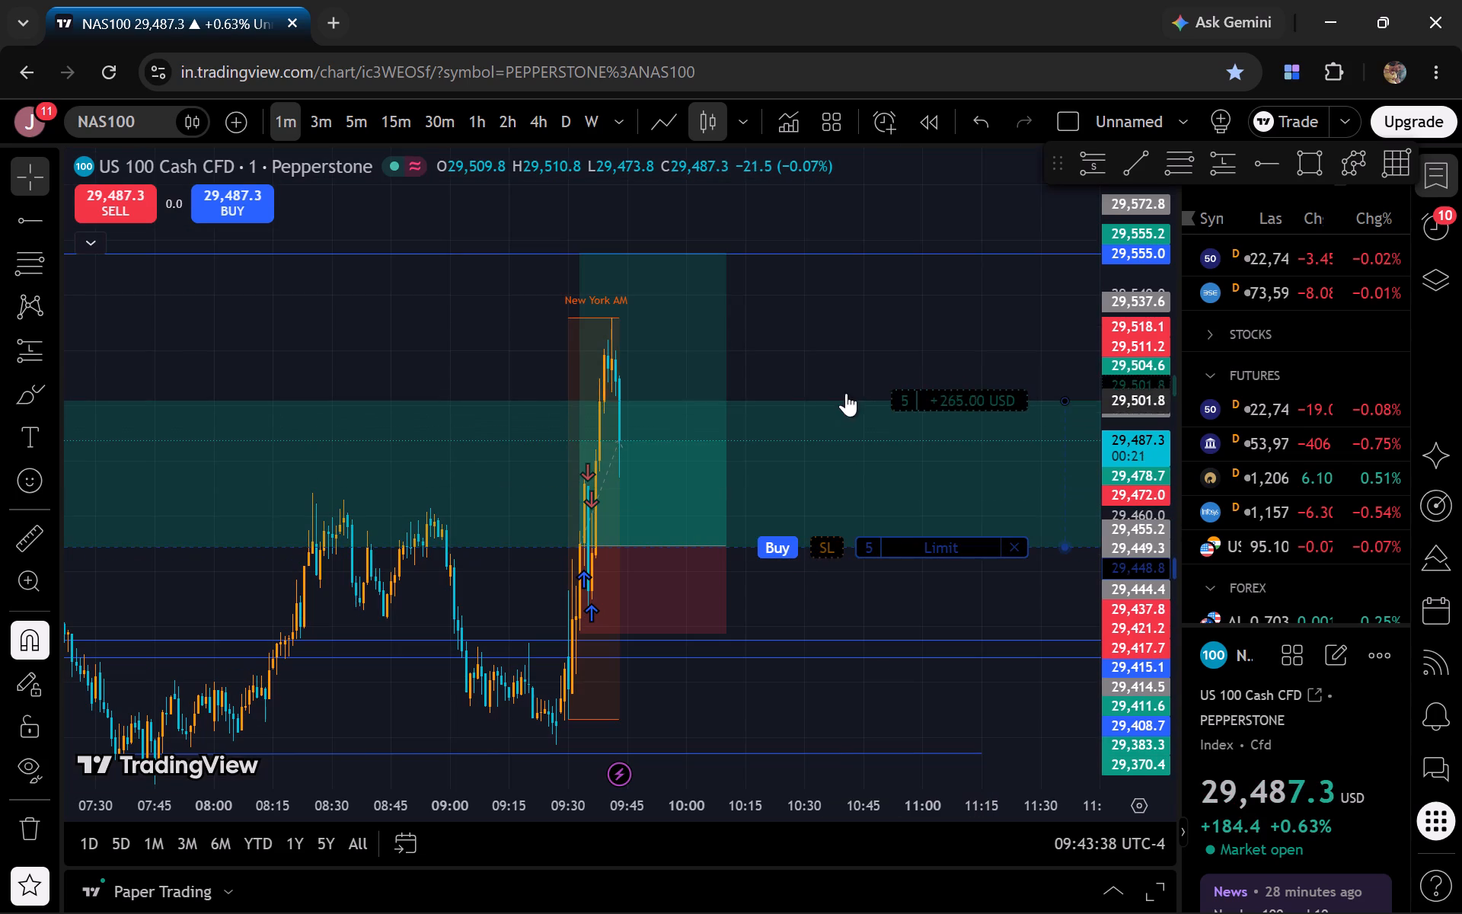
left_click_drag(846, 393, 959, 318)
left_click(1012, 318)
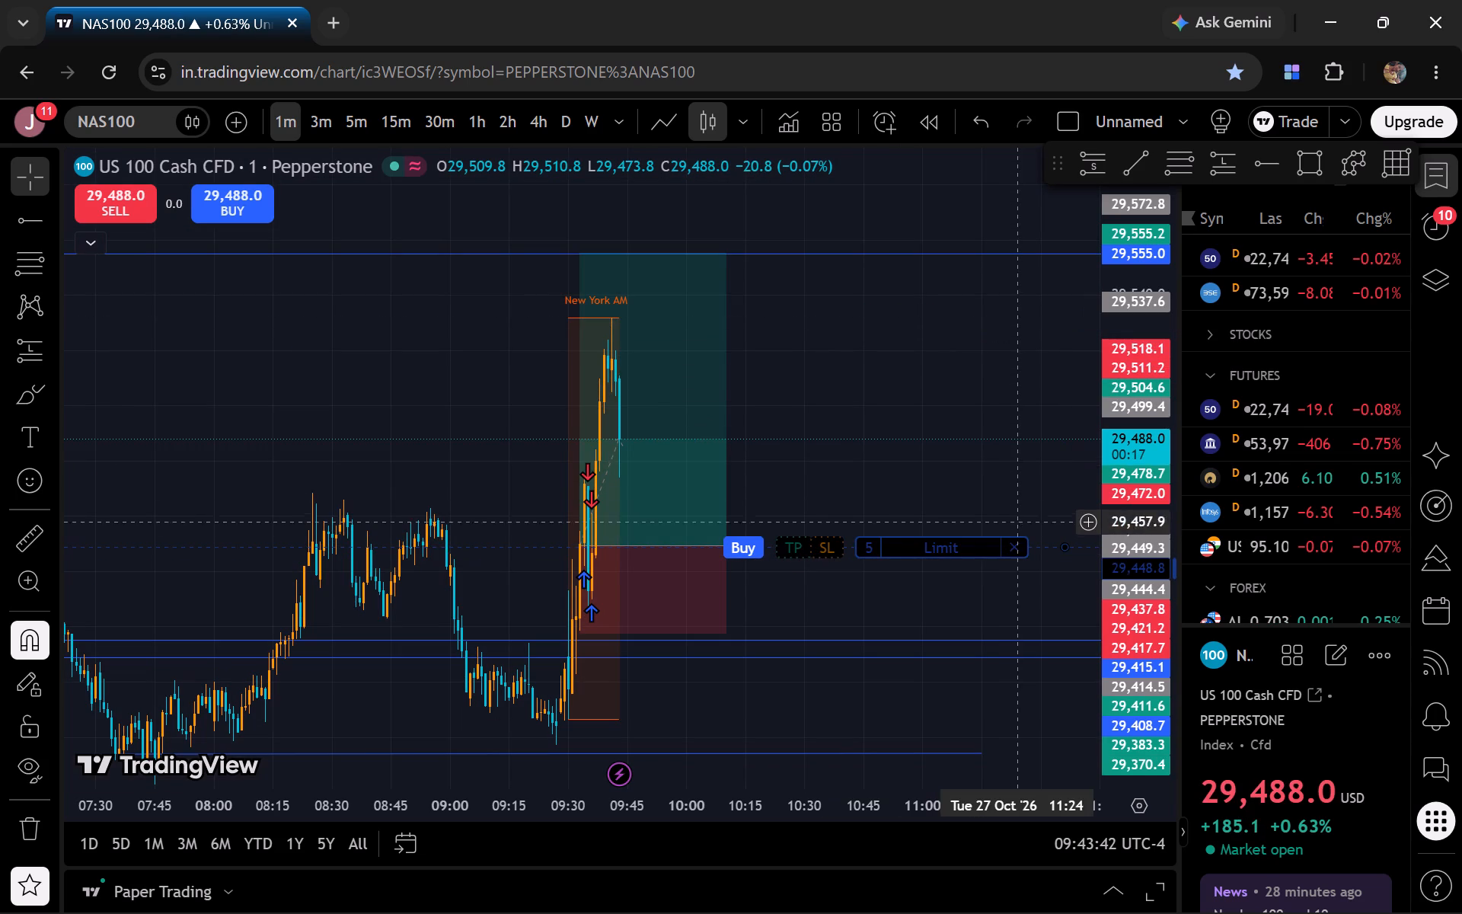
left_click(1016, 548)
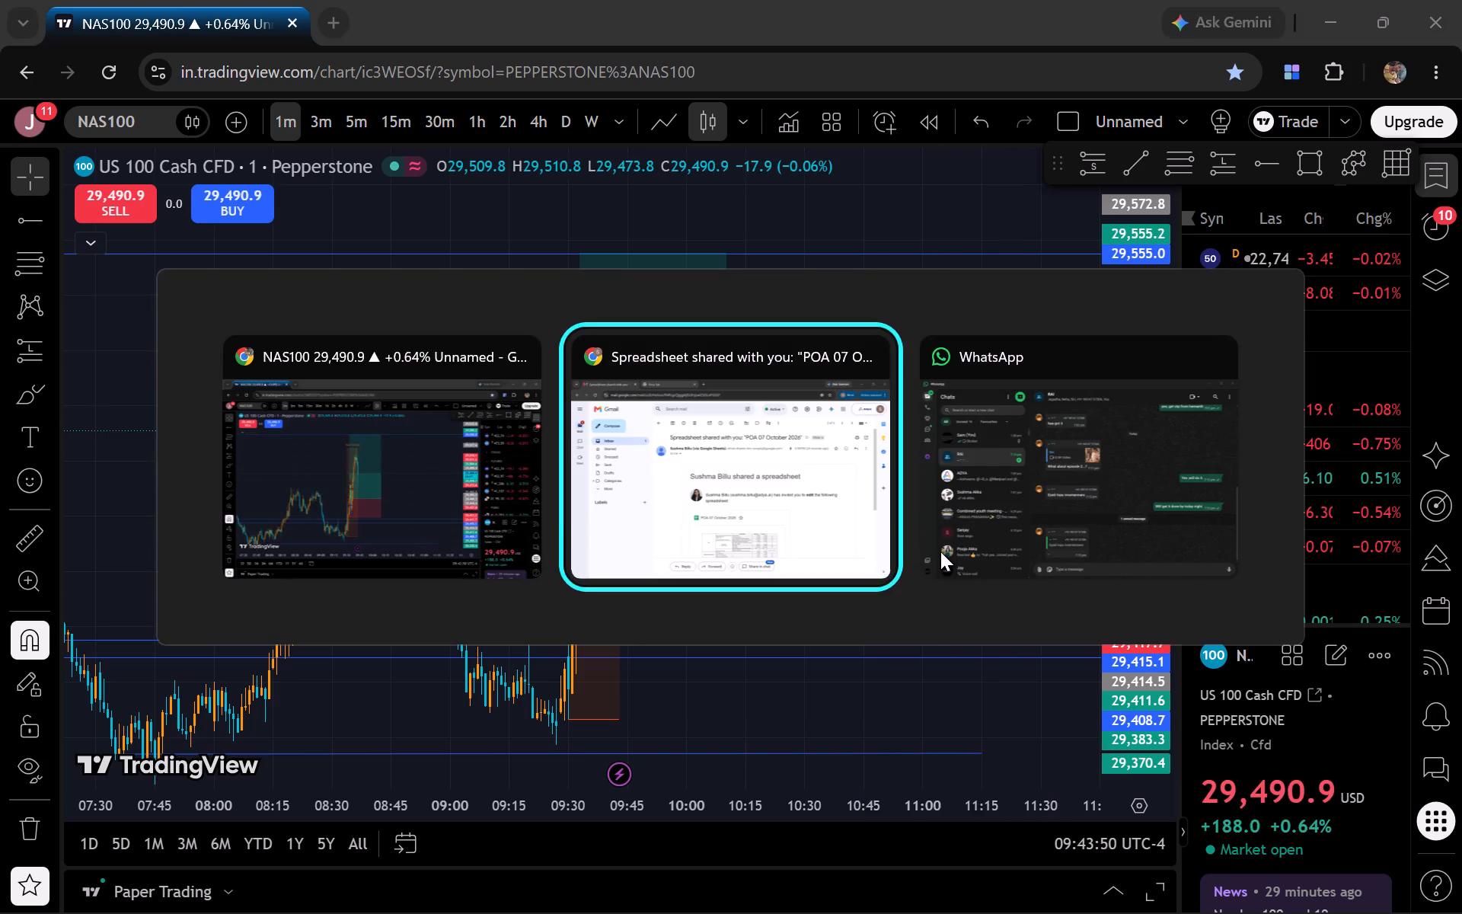
Switch to Gmail and look through the email sharing the POA 07 October 2026 spreadsheet down to its preview.
scroll(813, 531, "down", 3)
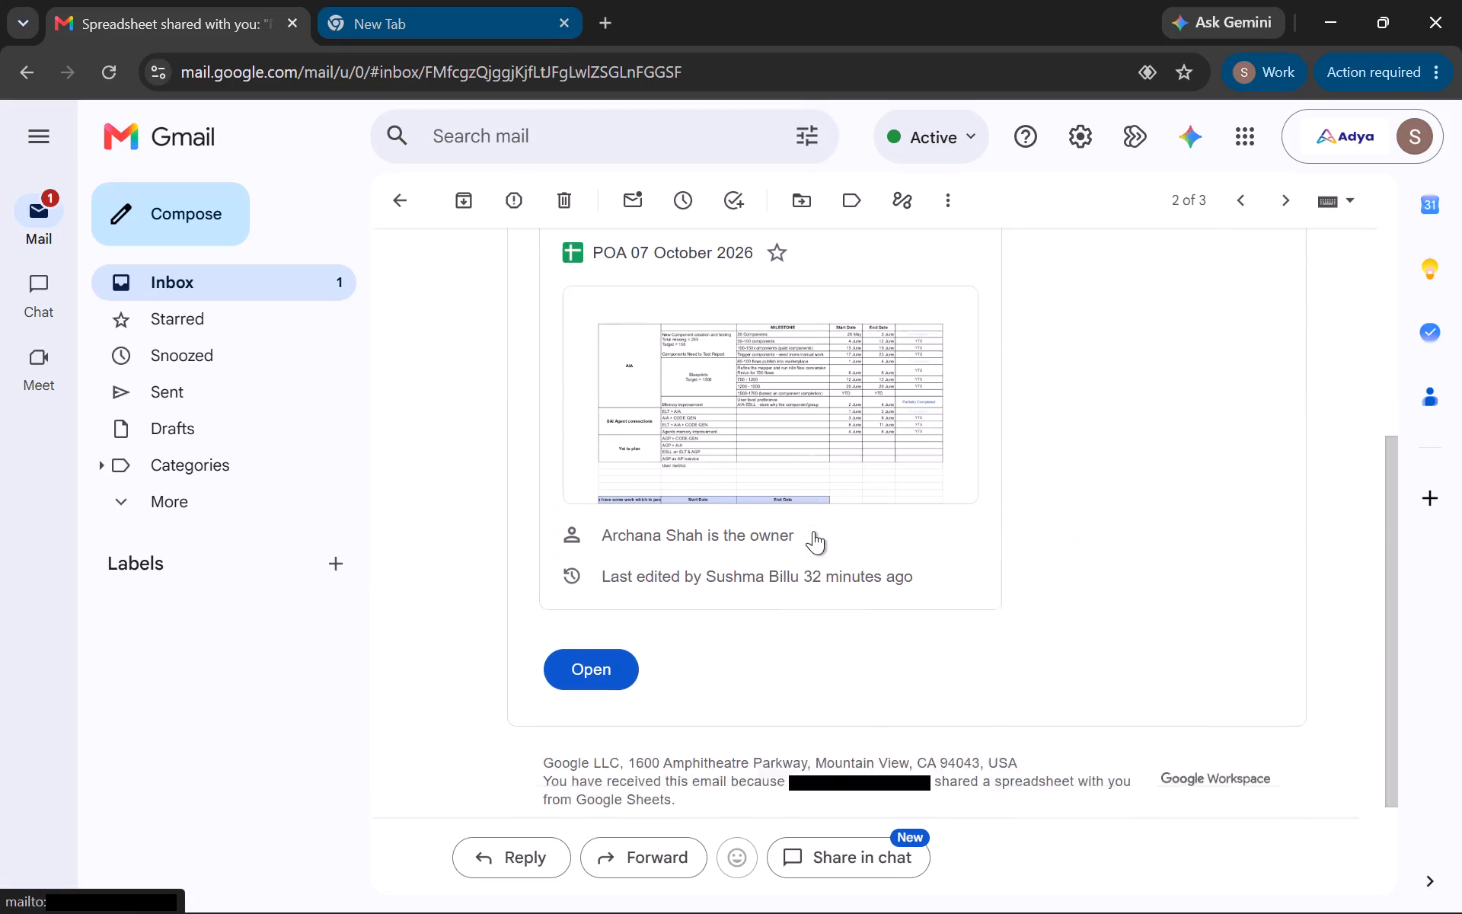
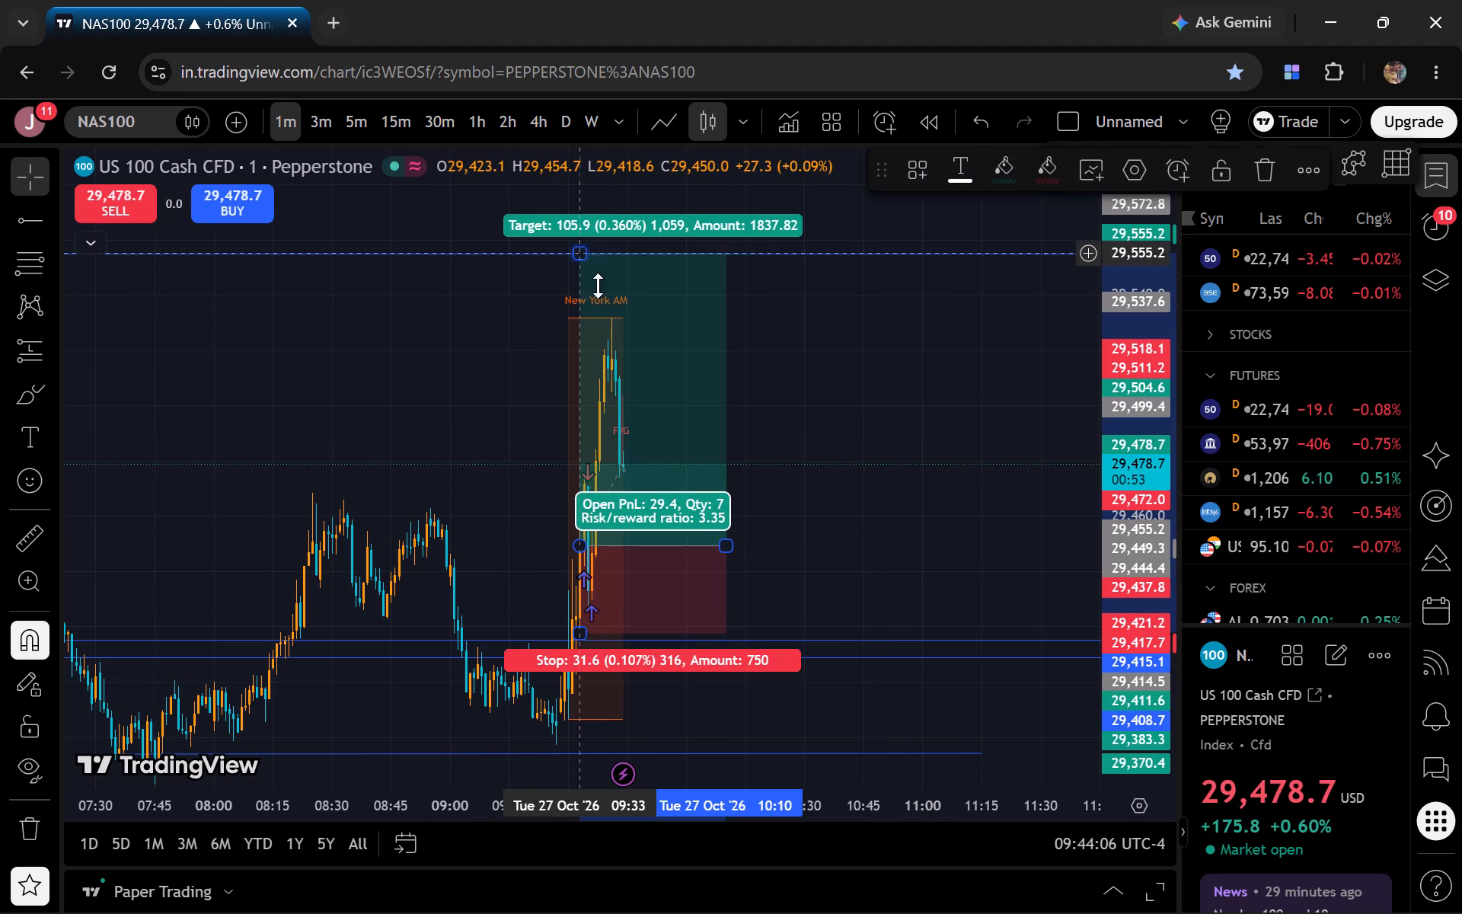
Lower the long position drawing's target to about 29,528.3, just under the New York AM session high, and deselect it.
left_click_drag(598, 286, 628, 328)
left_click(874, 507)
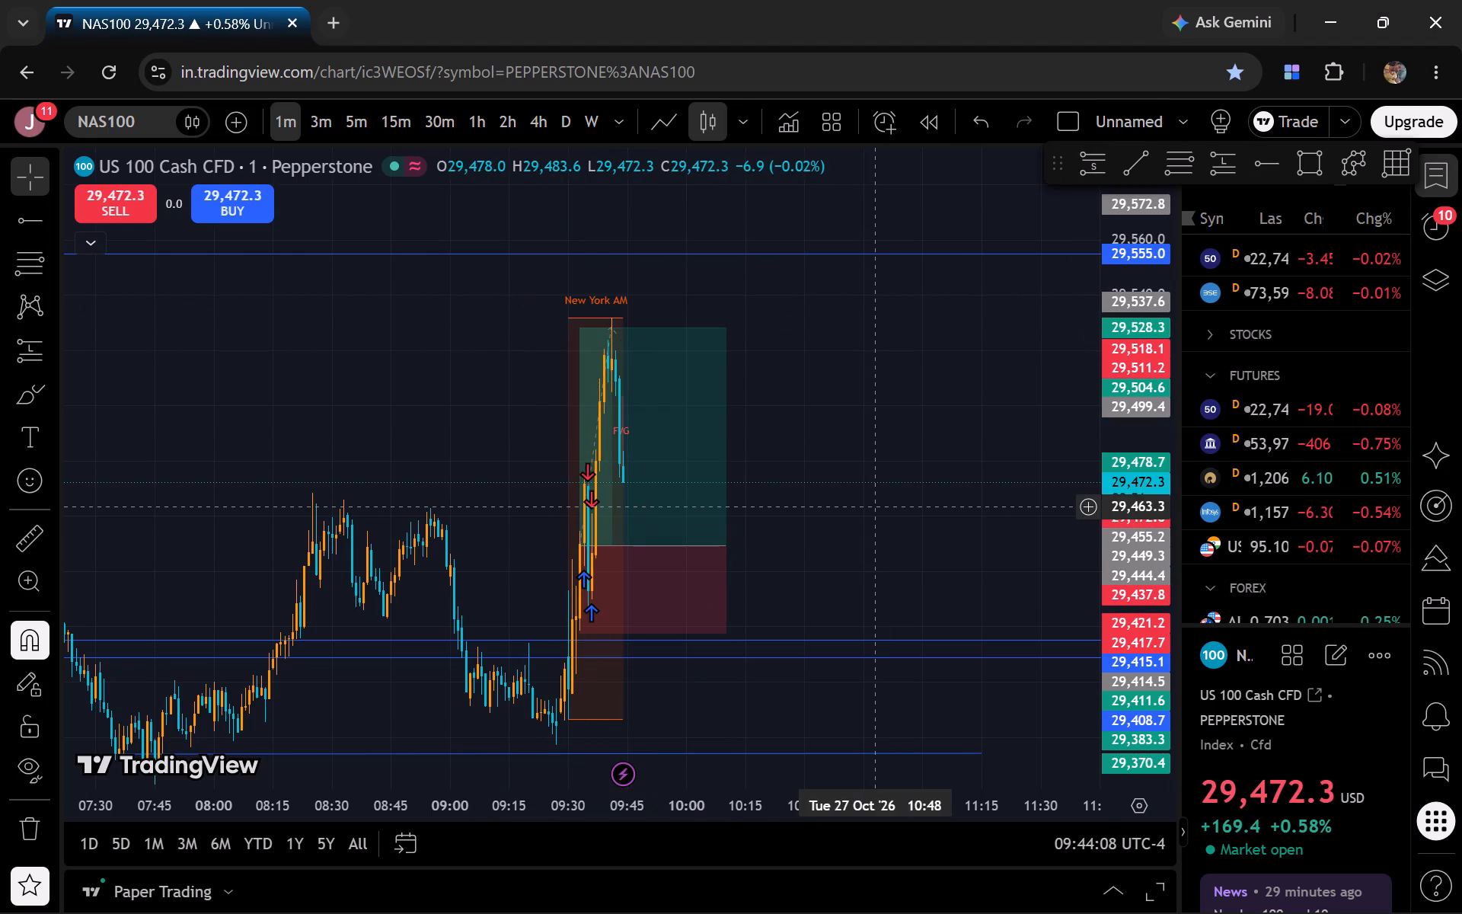
Delete the long position drawing at the New York open from the 1-minute NAS100 chart.
left_click(588, 391)
key("Delete")
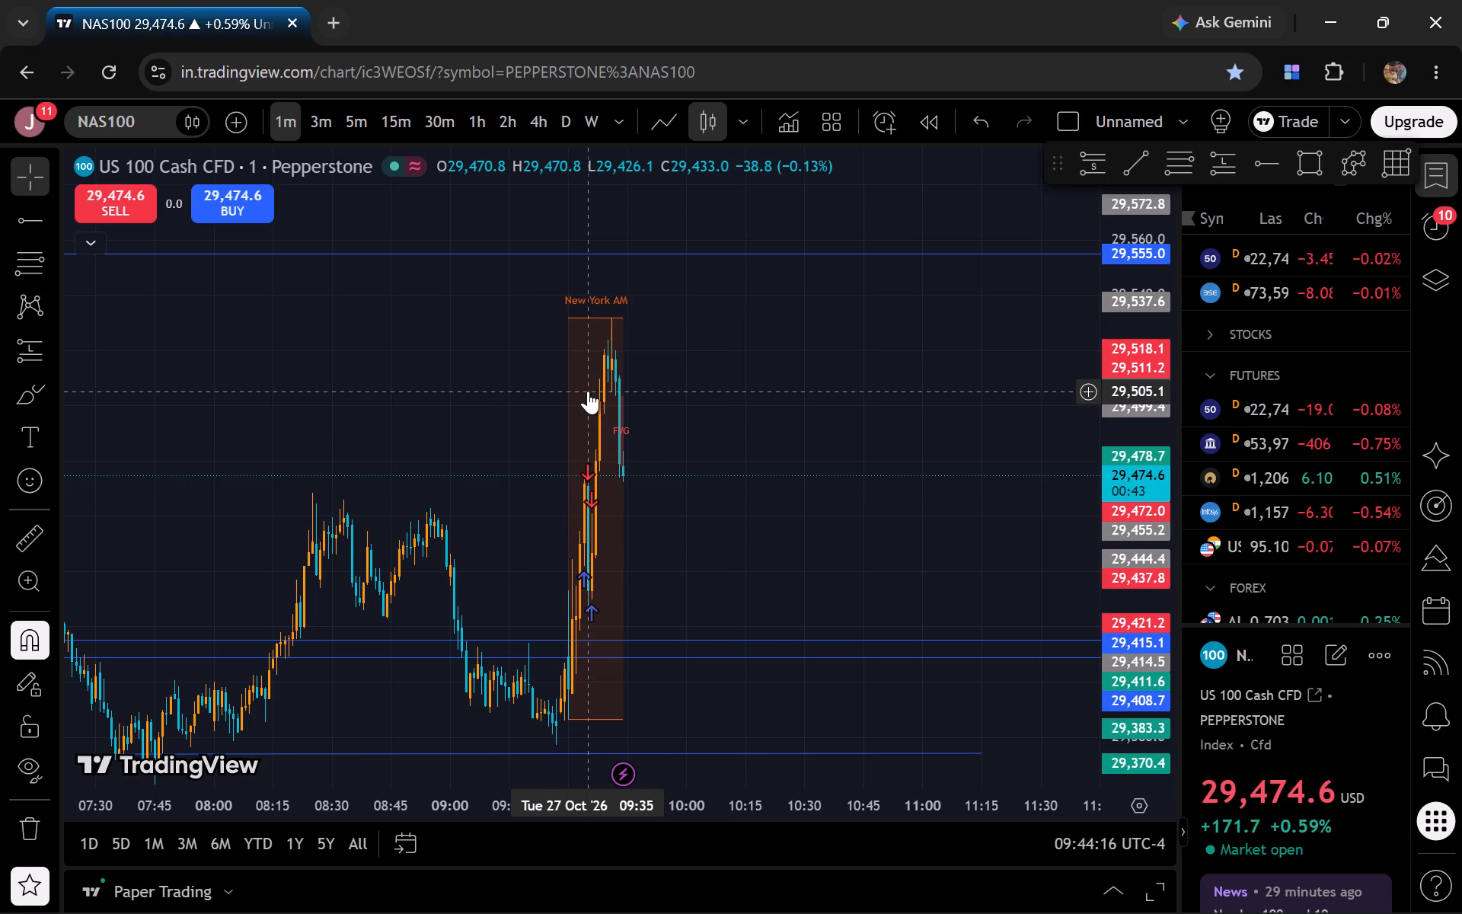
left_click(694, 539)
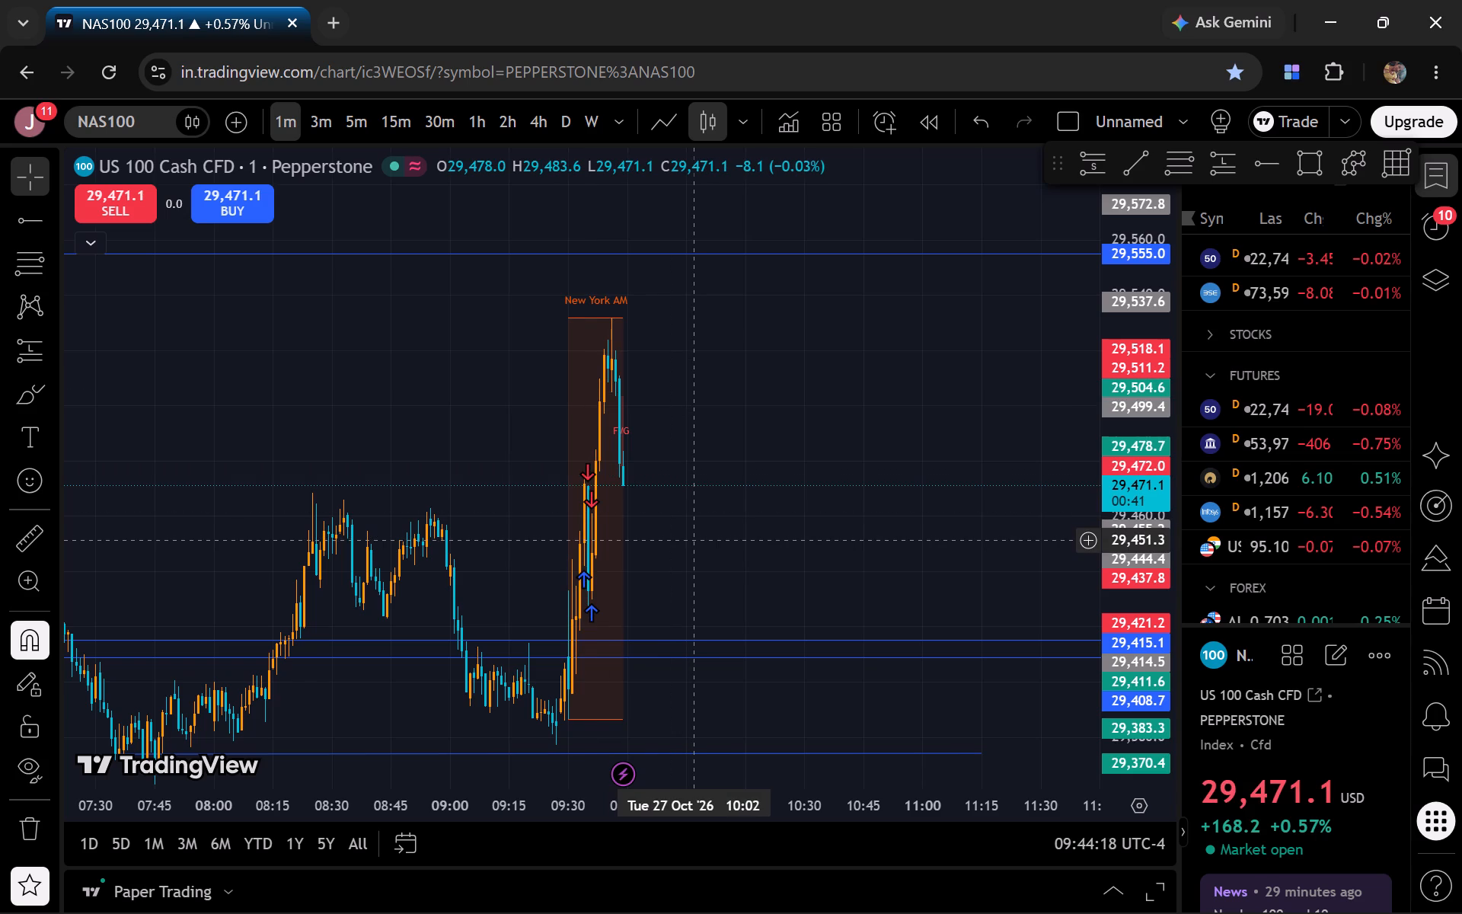
Examine the 1-minute price action in the New York AM session range against the surrounding horizontal levels.
left_click_drag(694, 539, 715, 396)
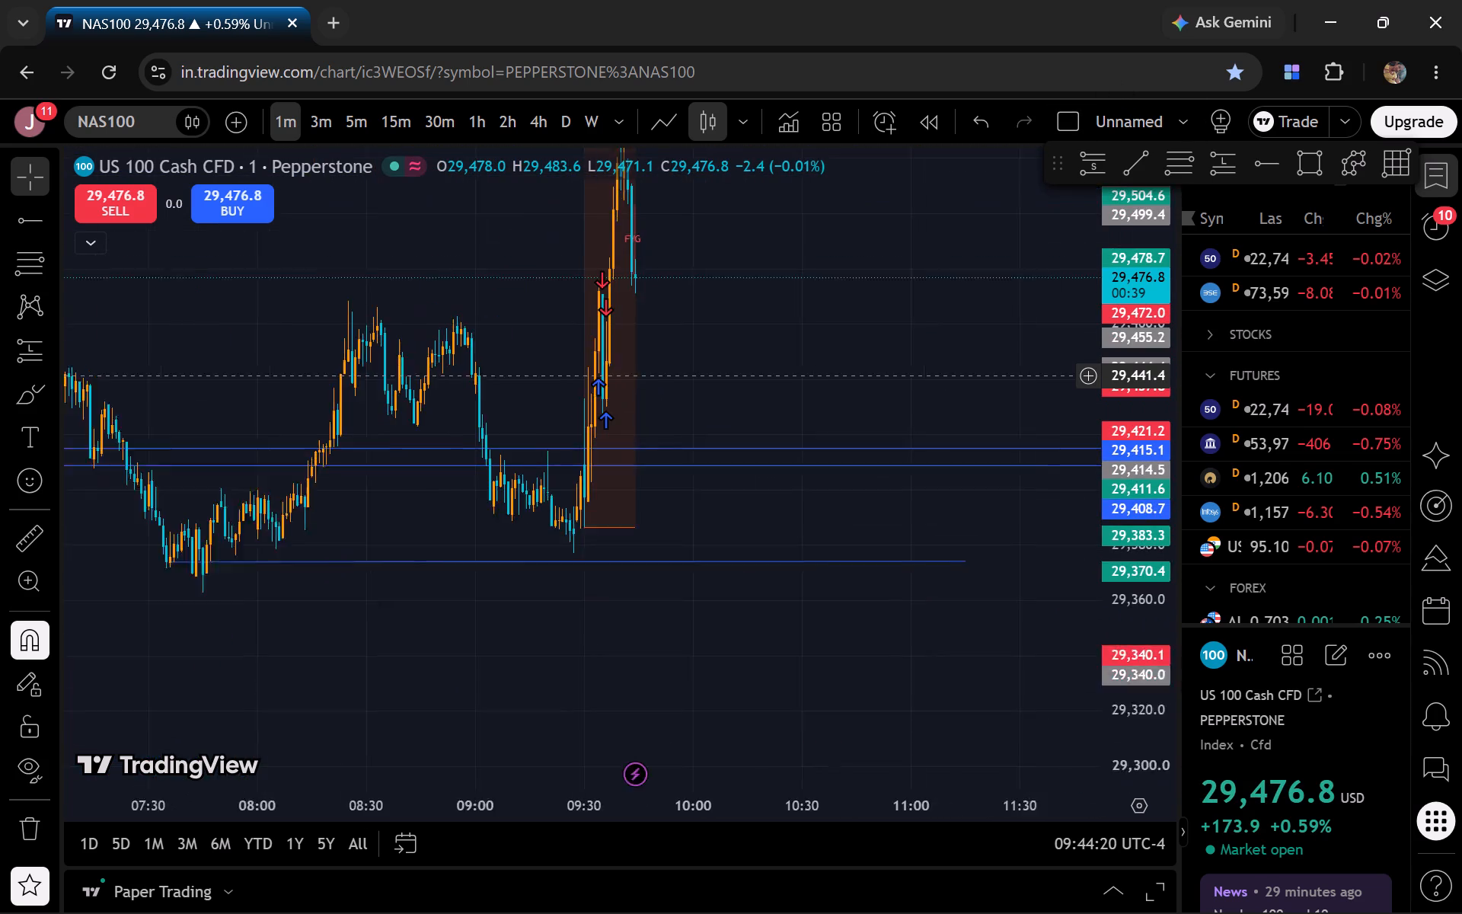
left_click_drag(715, 396, 688, 432)
left_click_drag(777, 248, 838, 373)
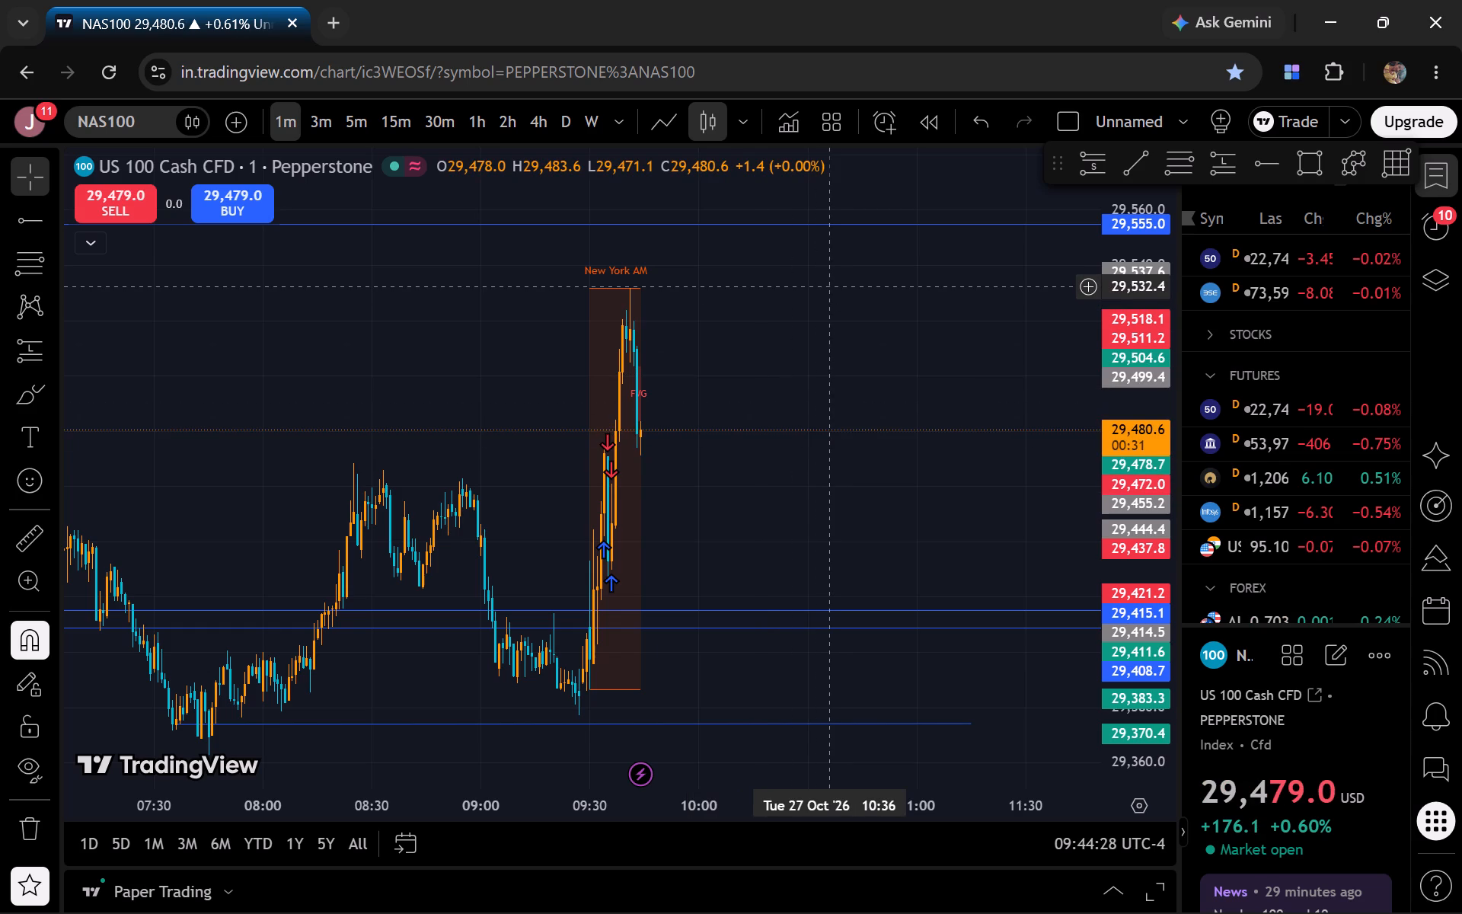
left_click_drag(1122, 606, 1163, 462)
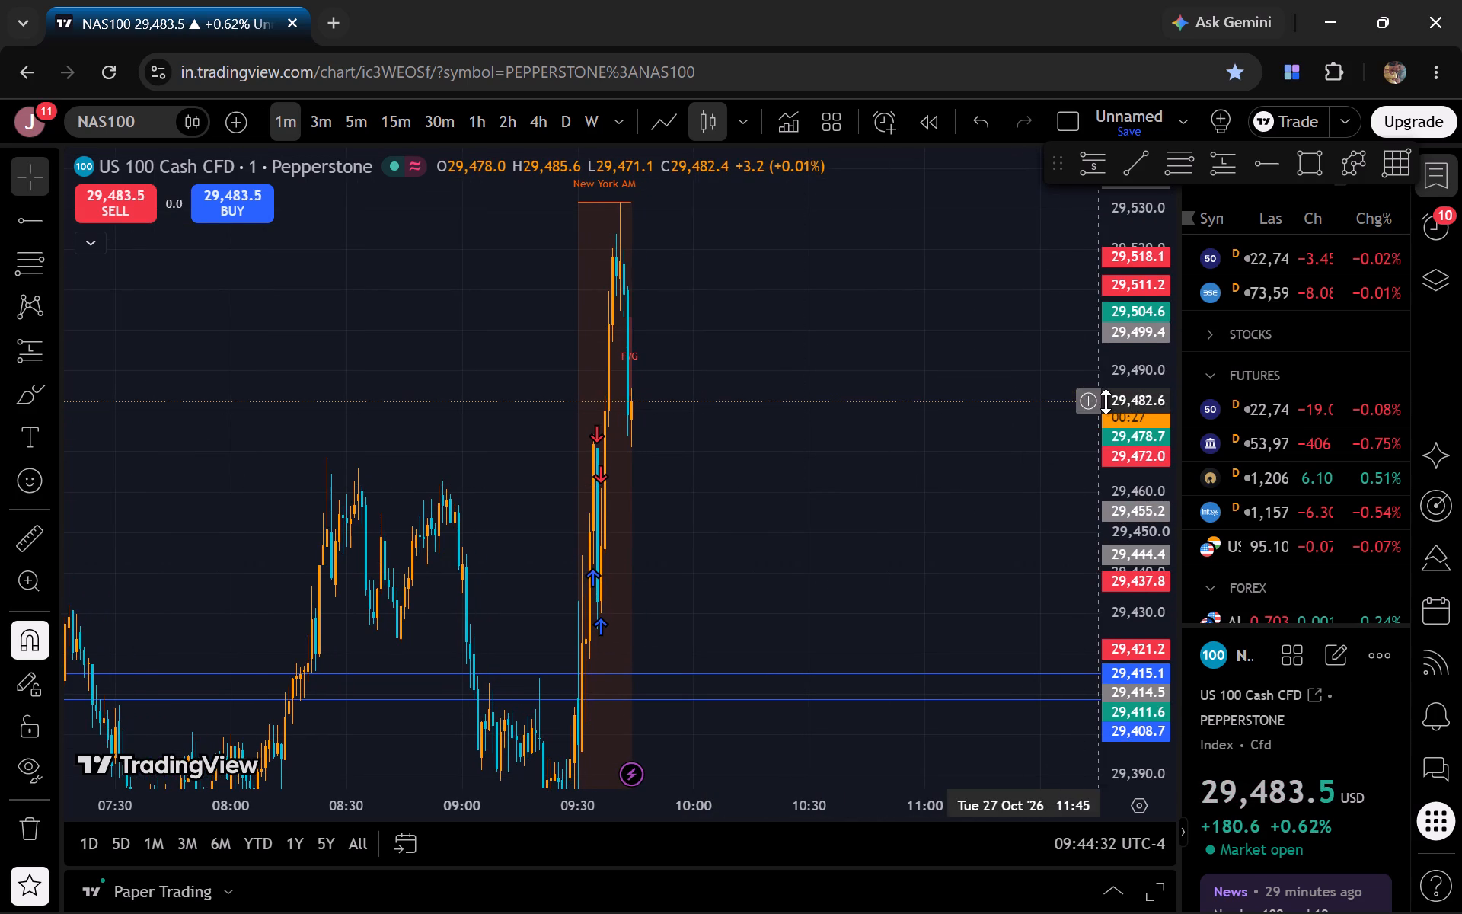
left_click_drag(1106, 401, 1112, 540)
left_click_drag(1112, 540, 1111, 511)
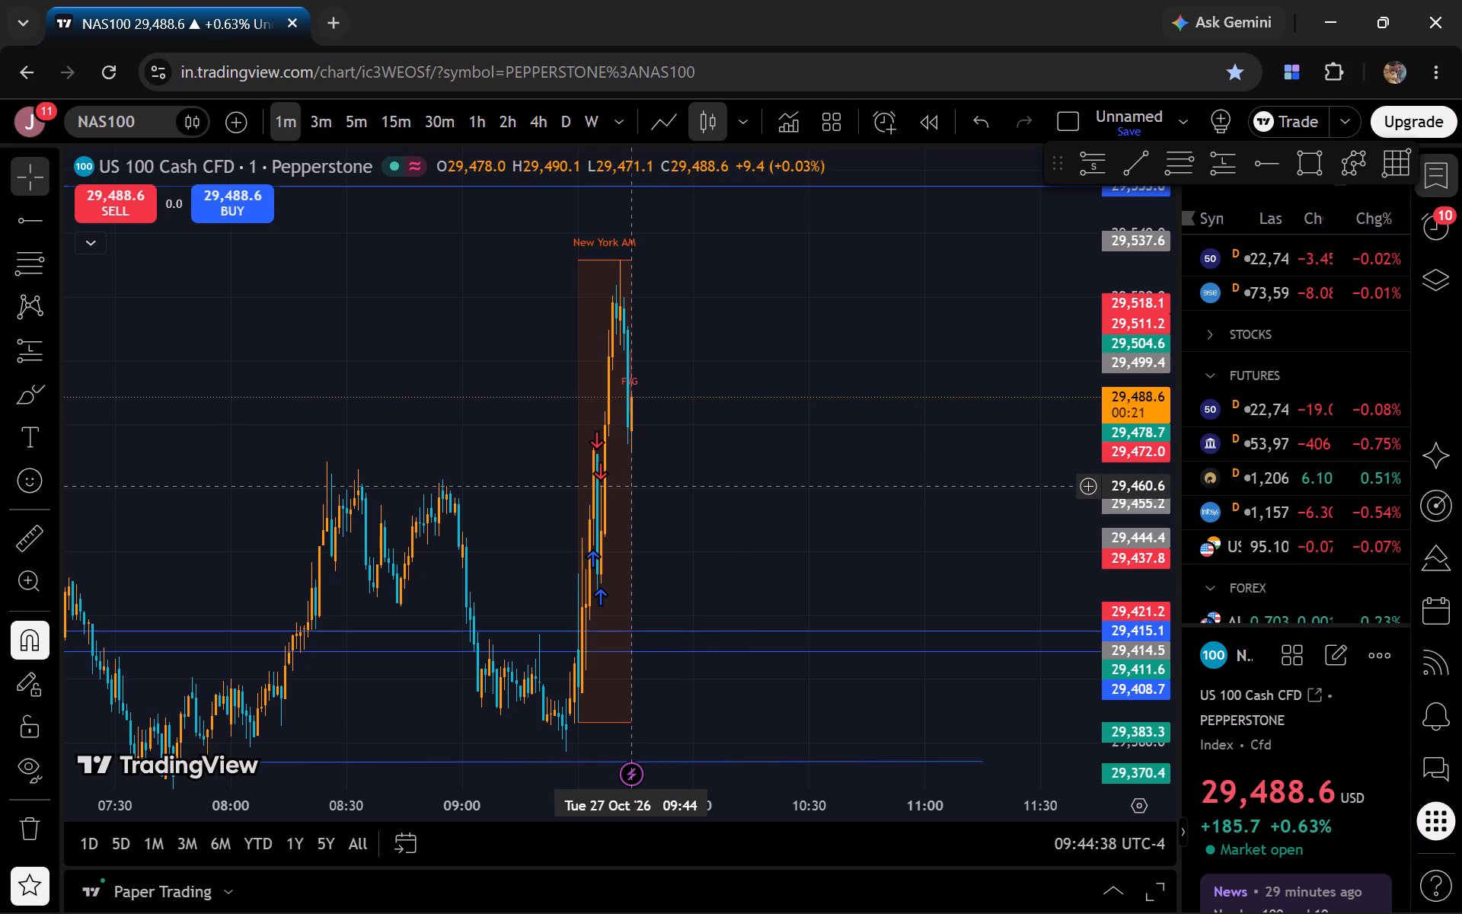
left_click(733, 307)
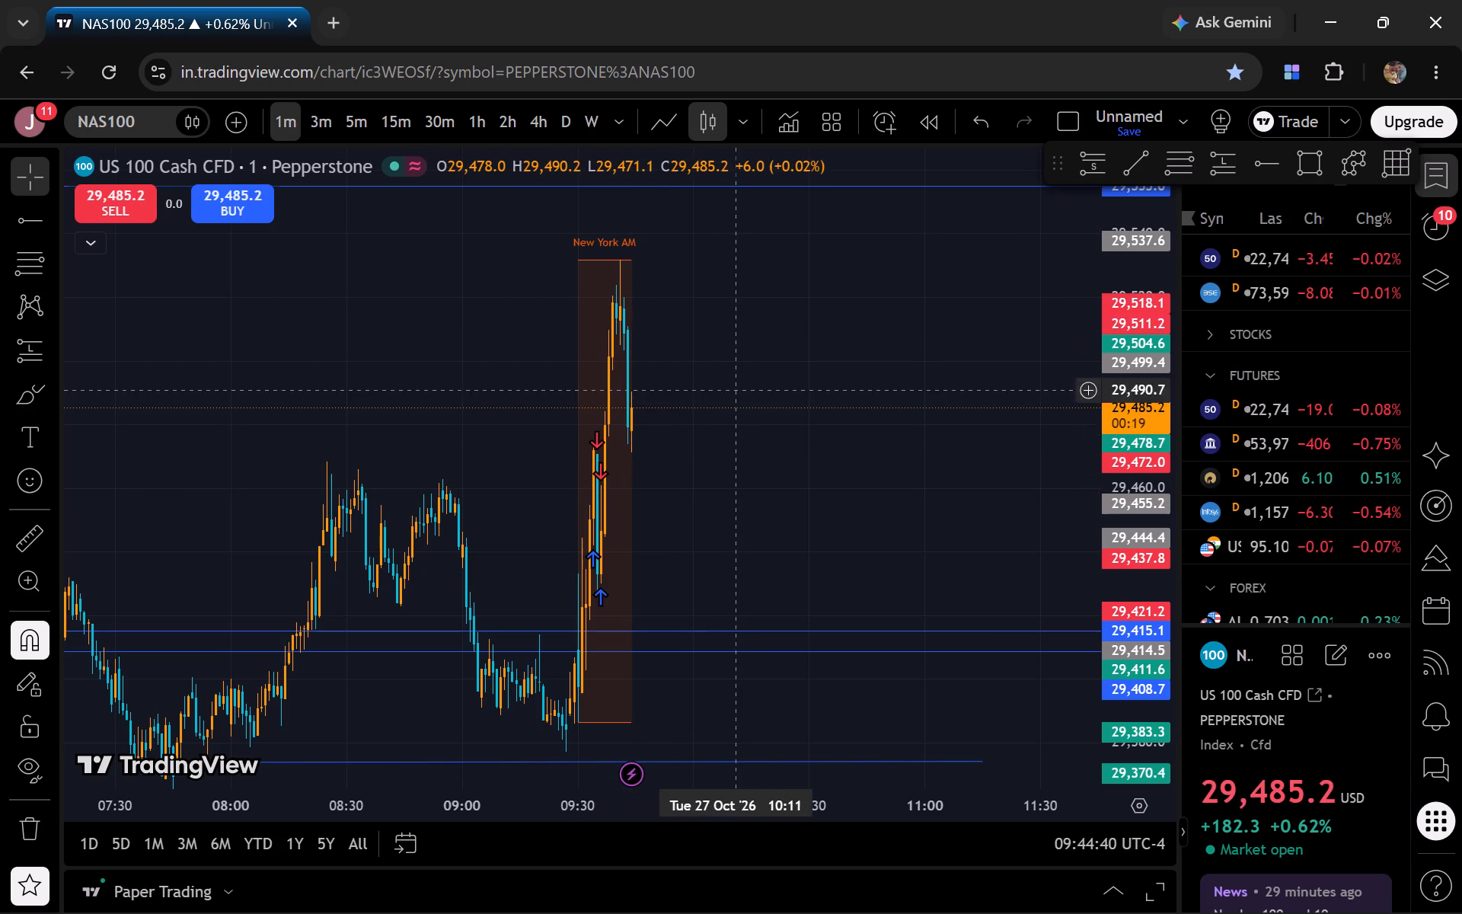
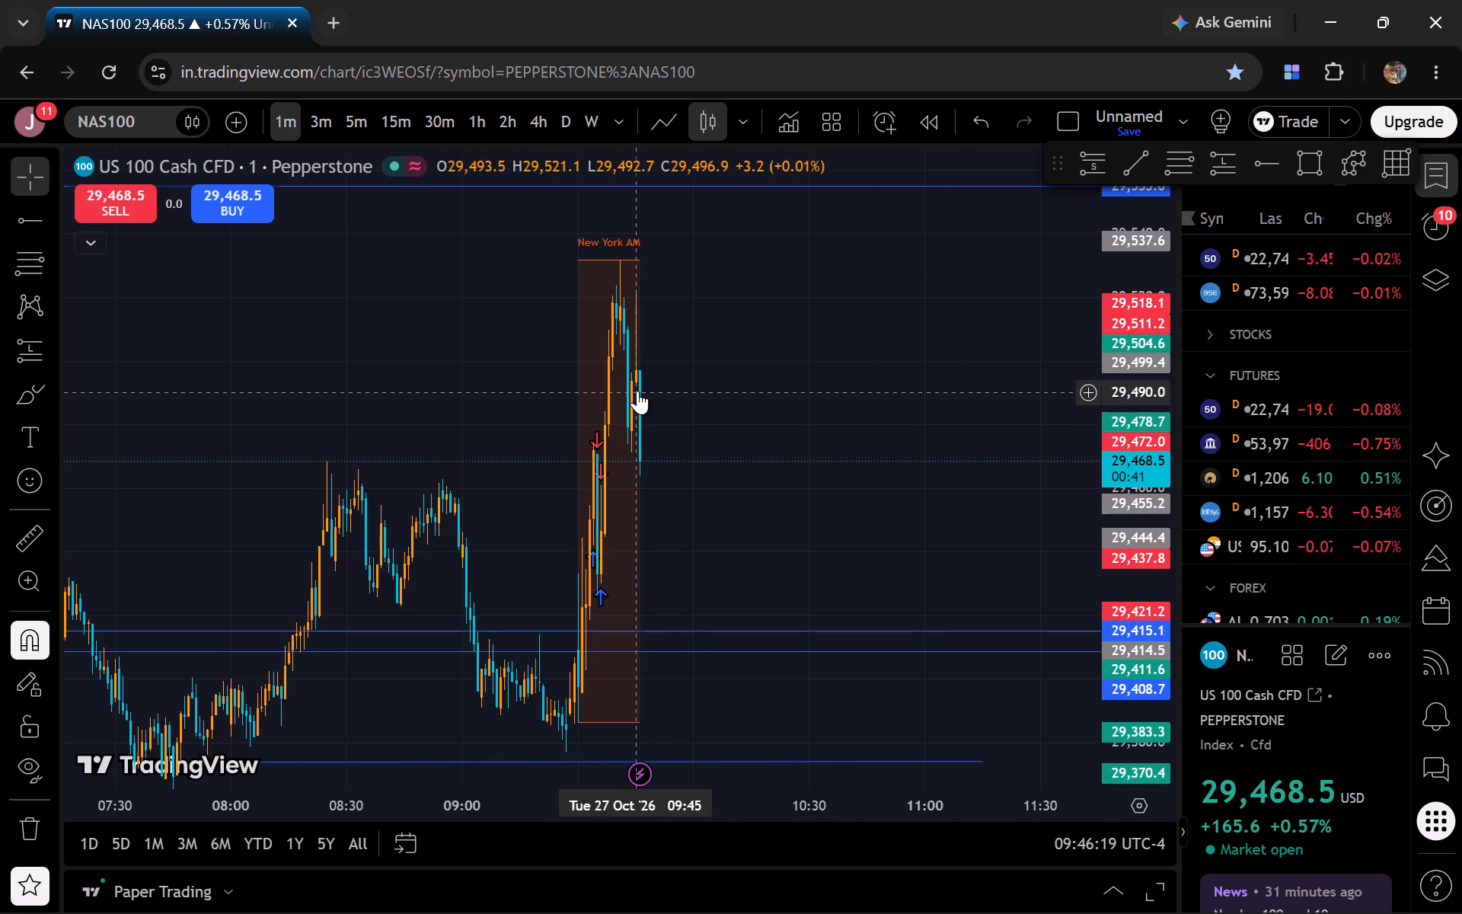
Examine the New York AM price move on the 3-minute and 5-minute timeframes, and return to the 1-minute chart.
left_click_drag(1134, 579, 1134, 610)
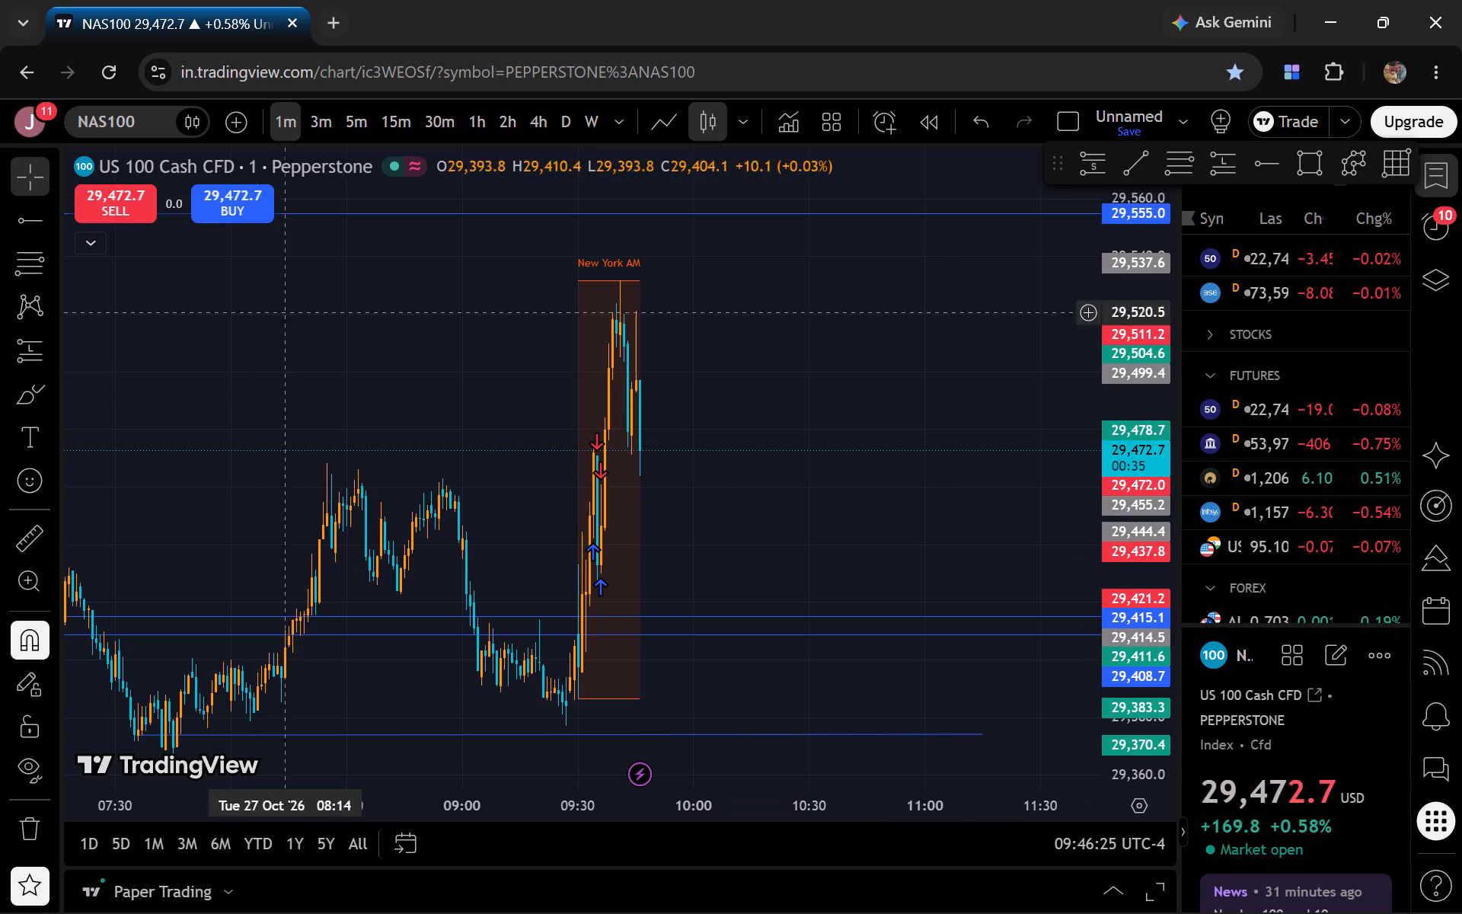
left_click(312, 119)
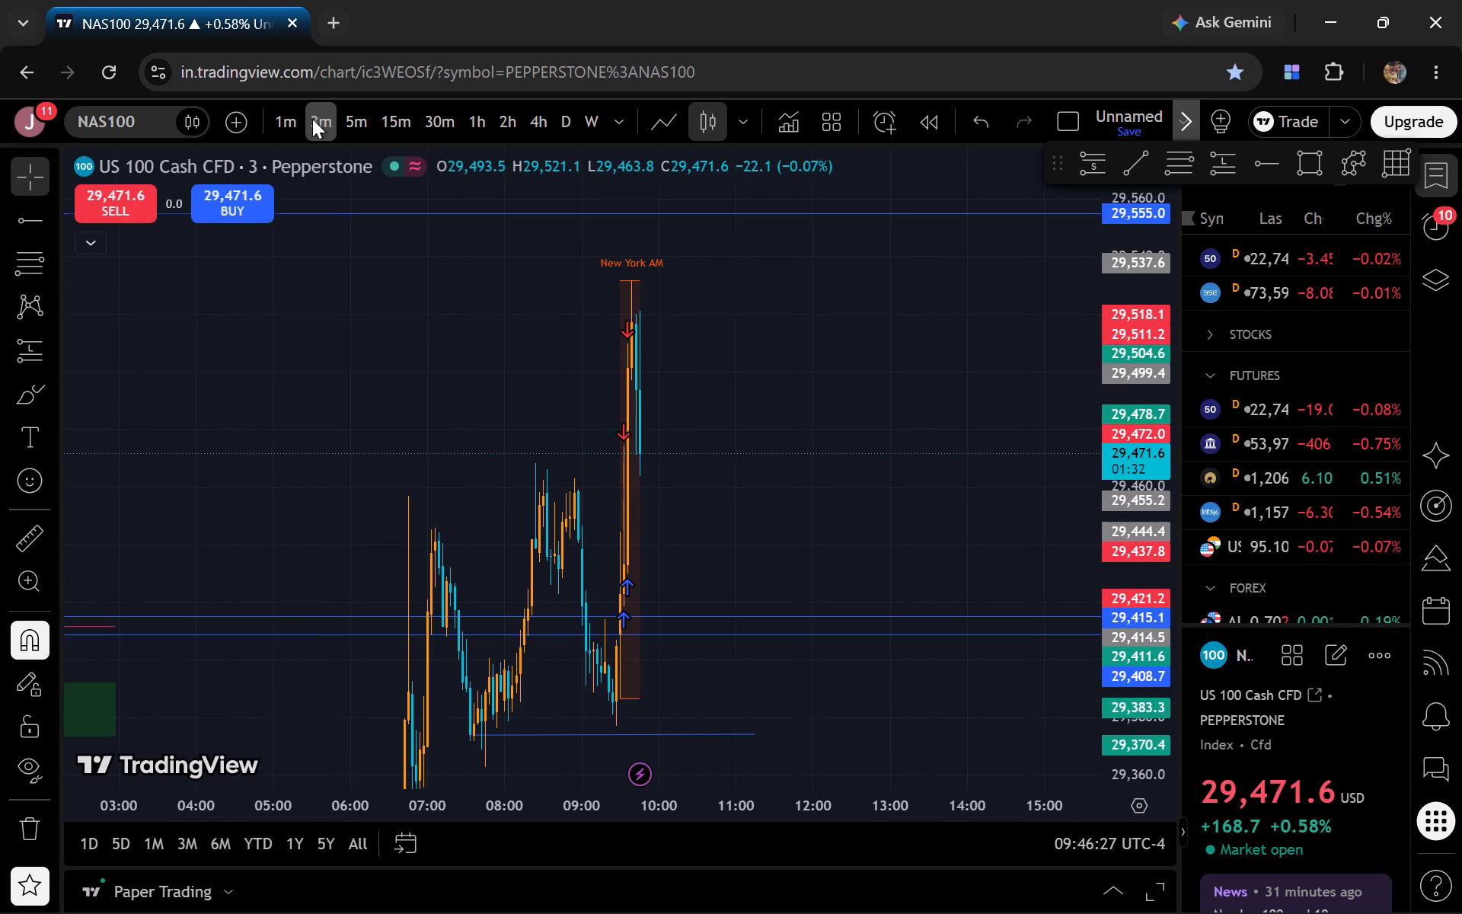
left_click(338, 121)
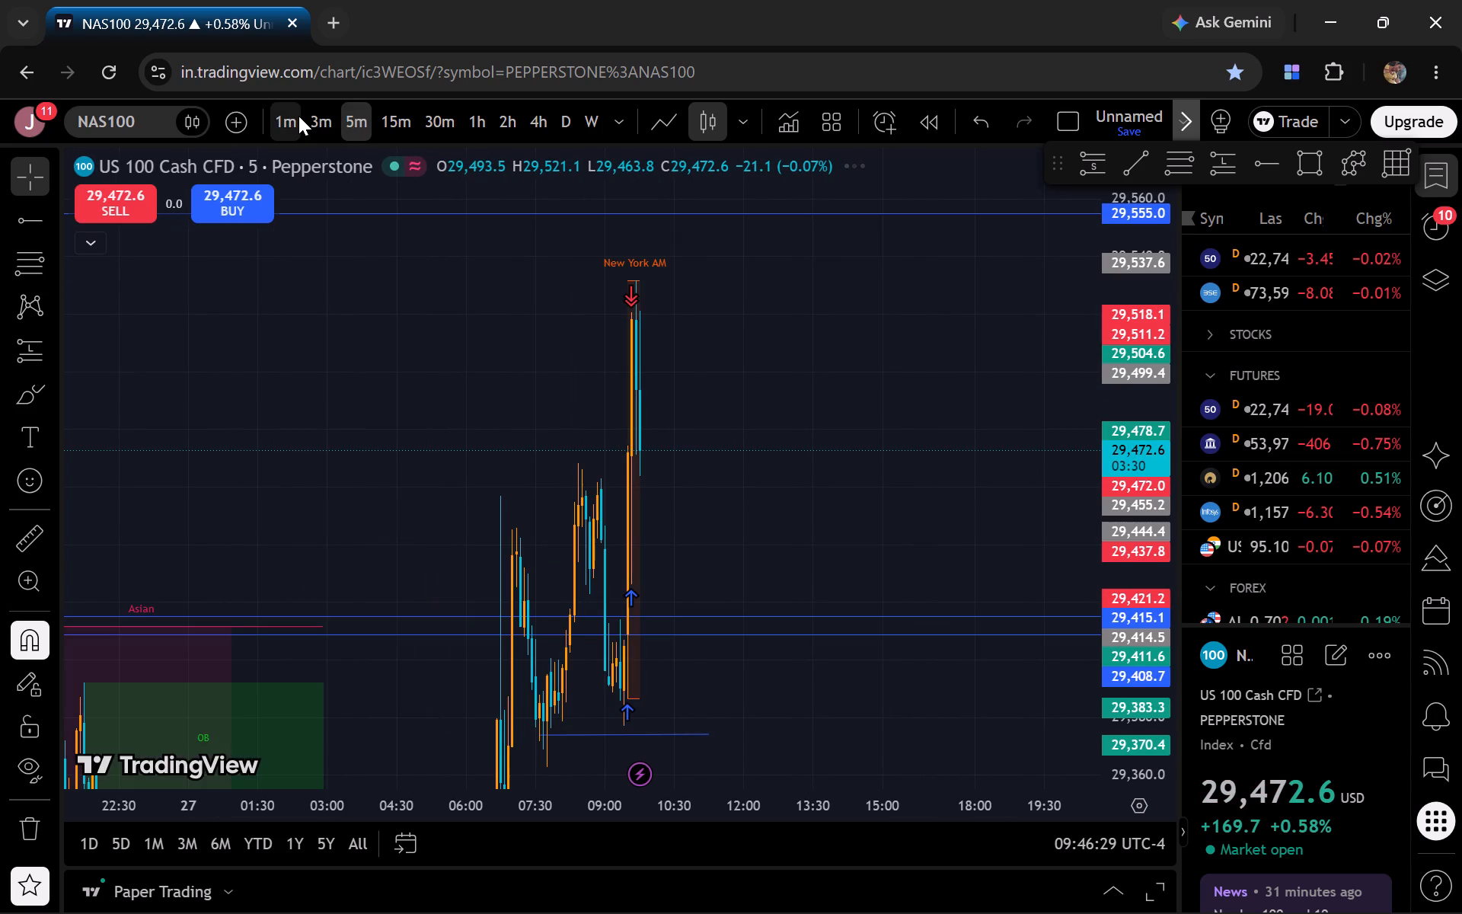
left_click(298, 116)
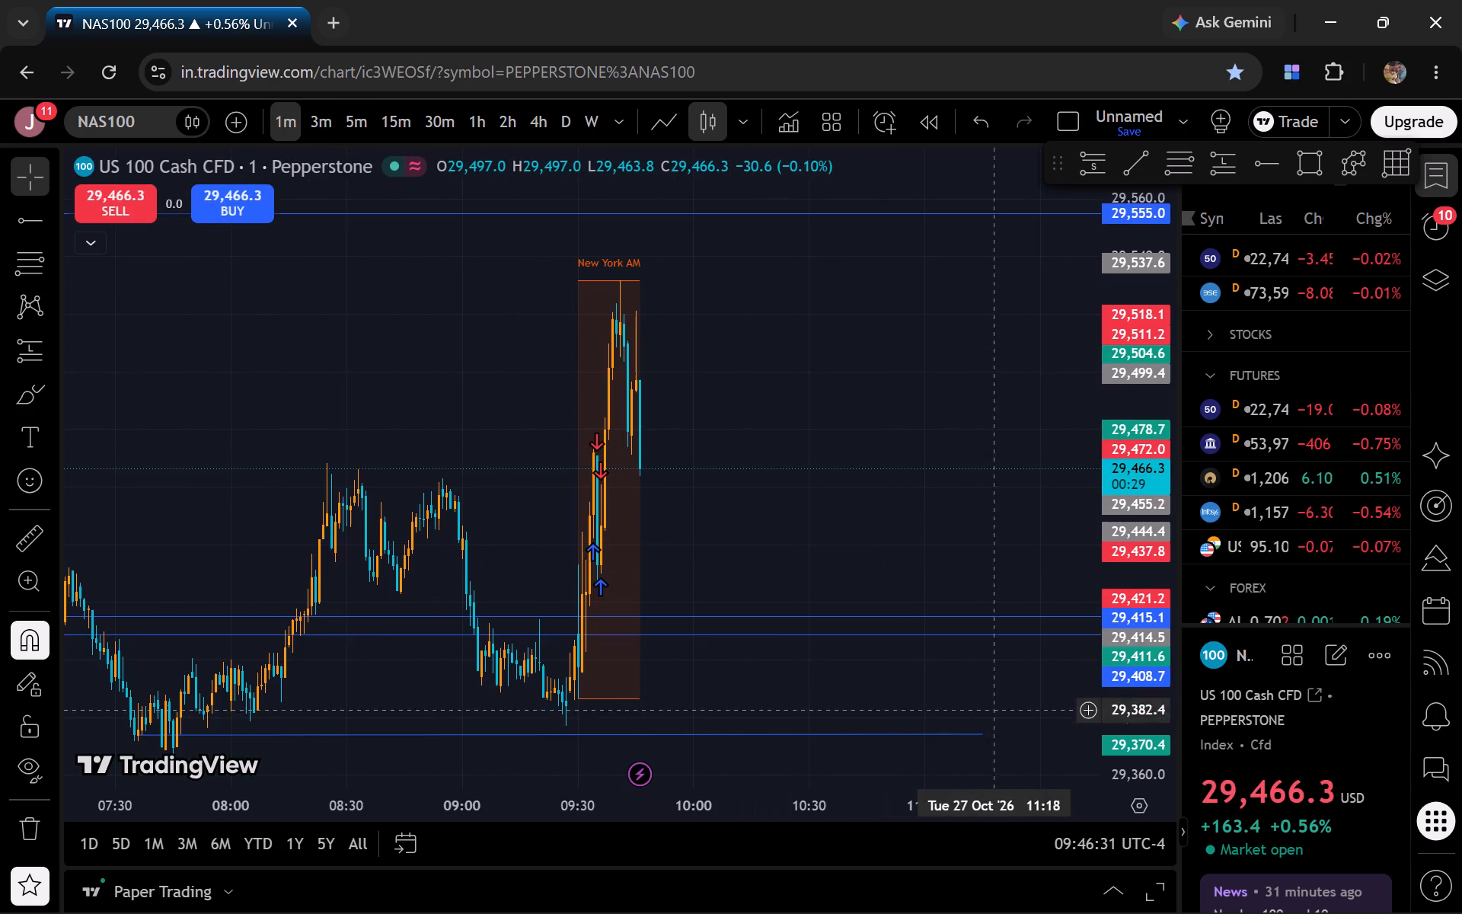
left_click_drag(1094, 576, 1096, 538)
left_click_drag(1145, 613, 1135, 558)
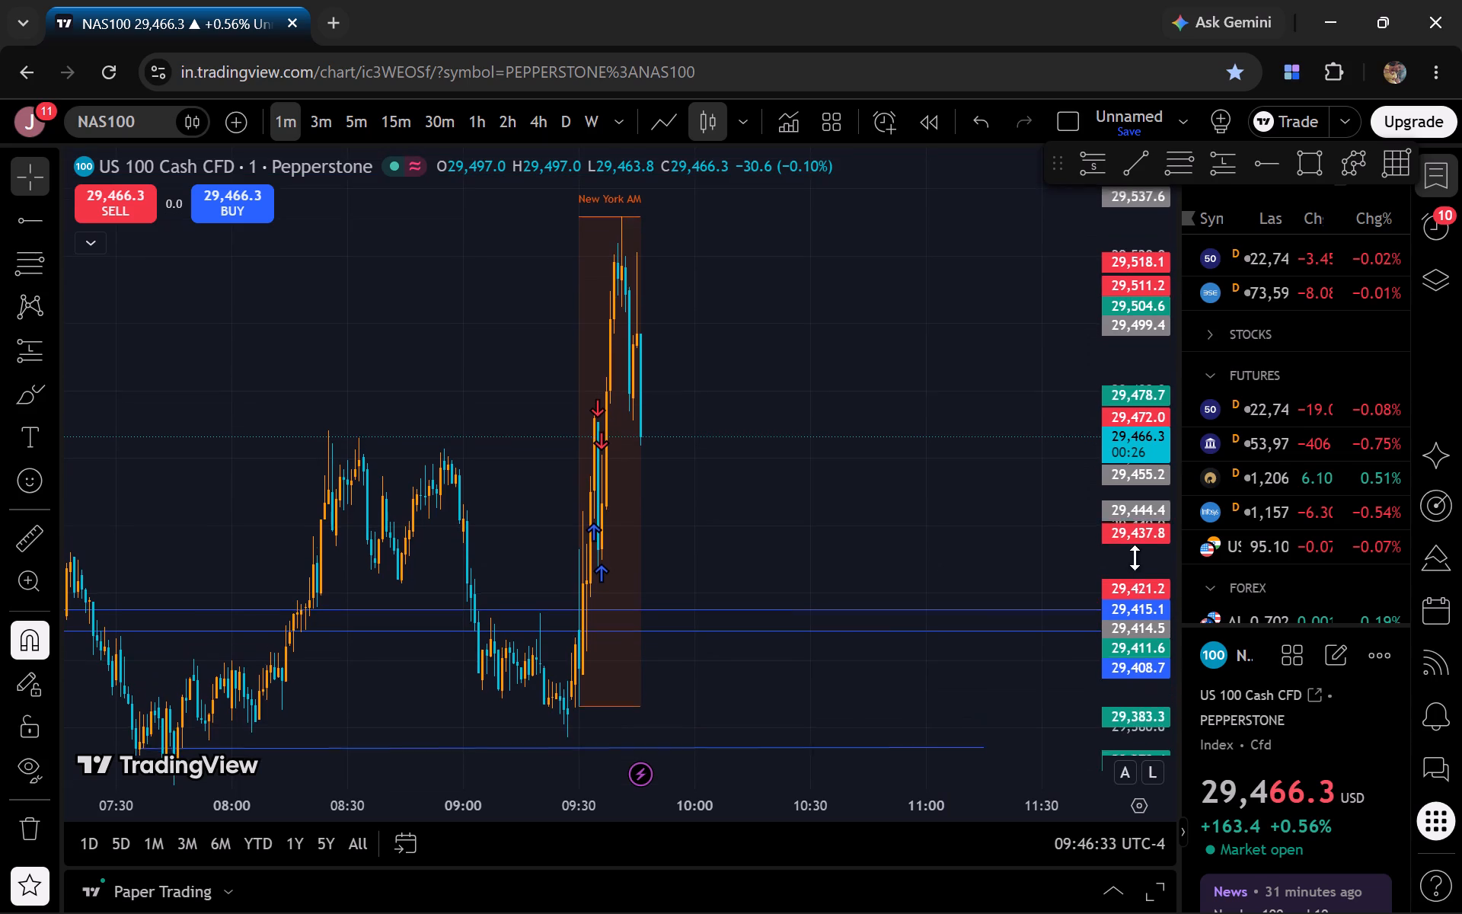
left_click_drag(1114, 511, 1116, 545)
left_click(911, 532)
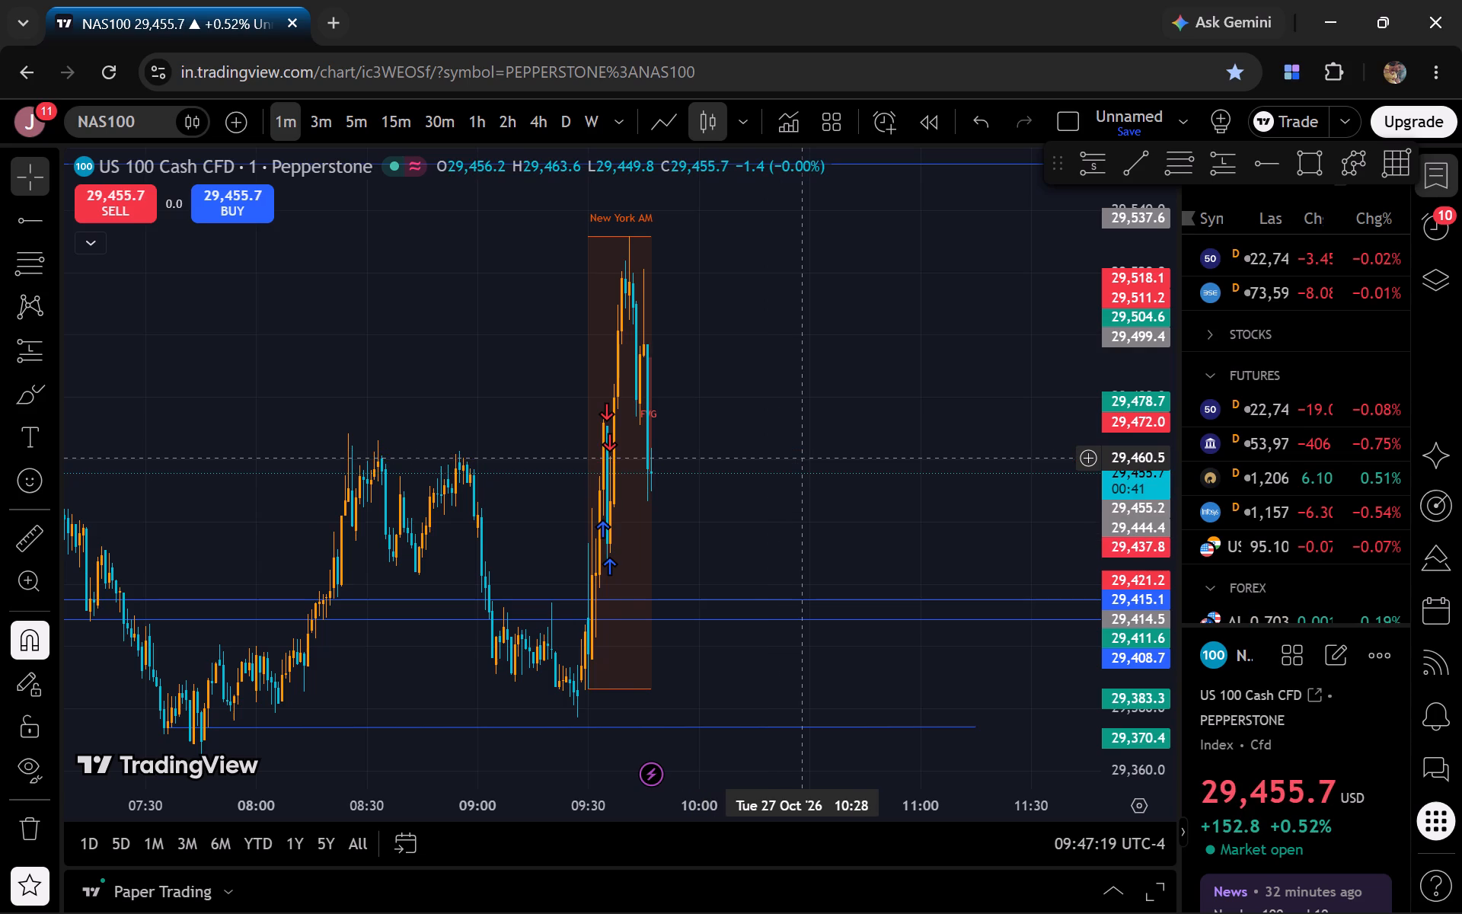
Review the closed NAS100 trades in the Paper Trading balance history and return to the full chart.
left_click(180, 876)
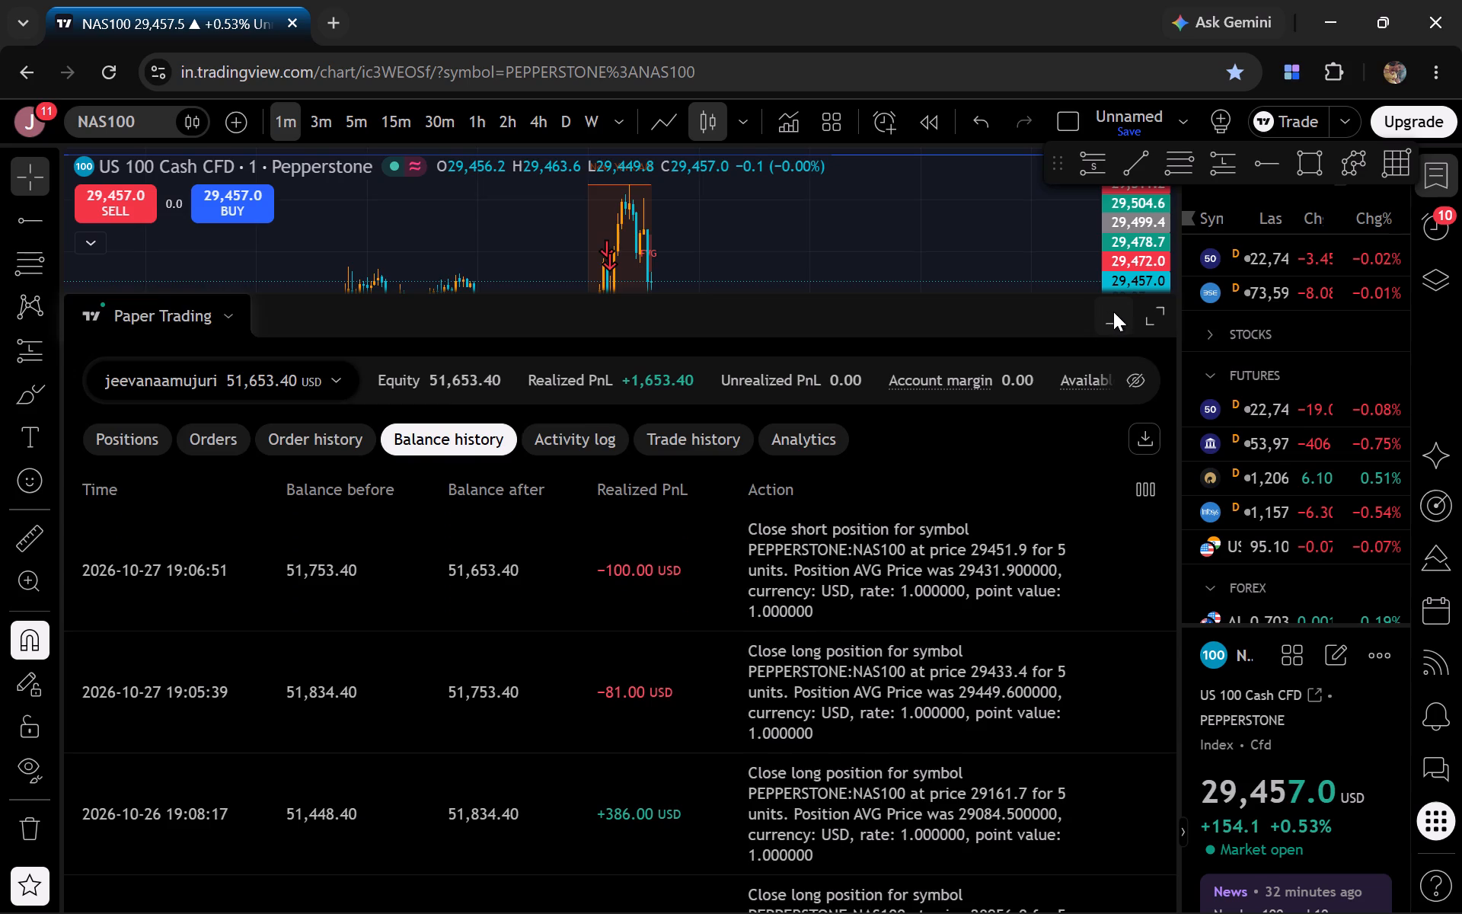
left_click(1113, 312)
left_click_drag(1113, 312, 1122, 376)
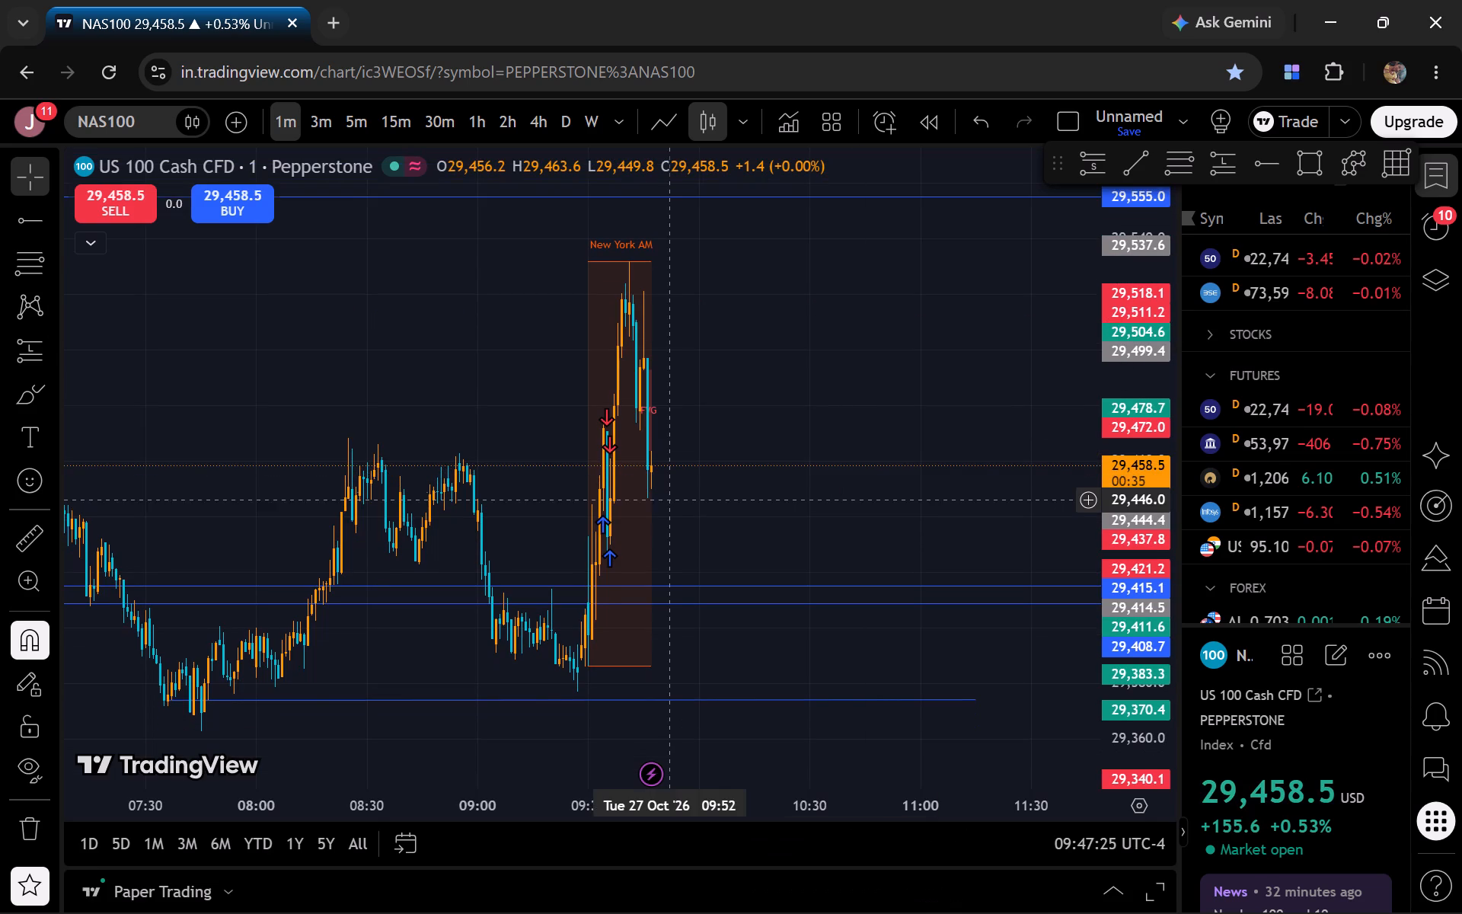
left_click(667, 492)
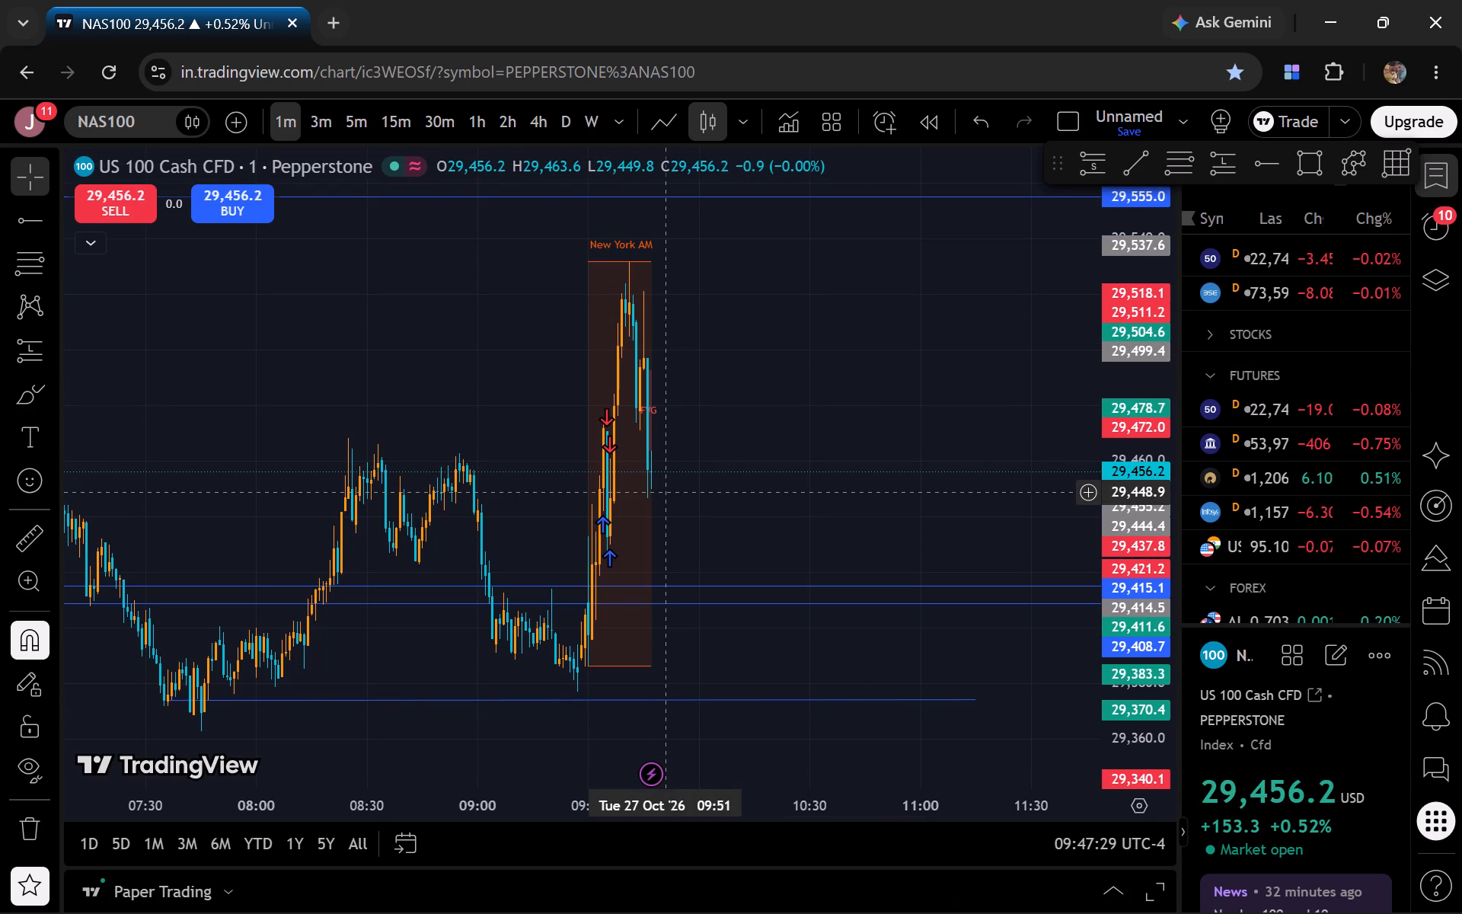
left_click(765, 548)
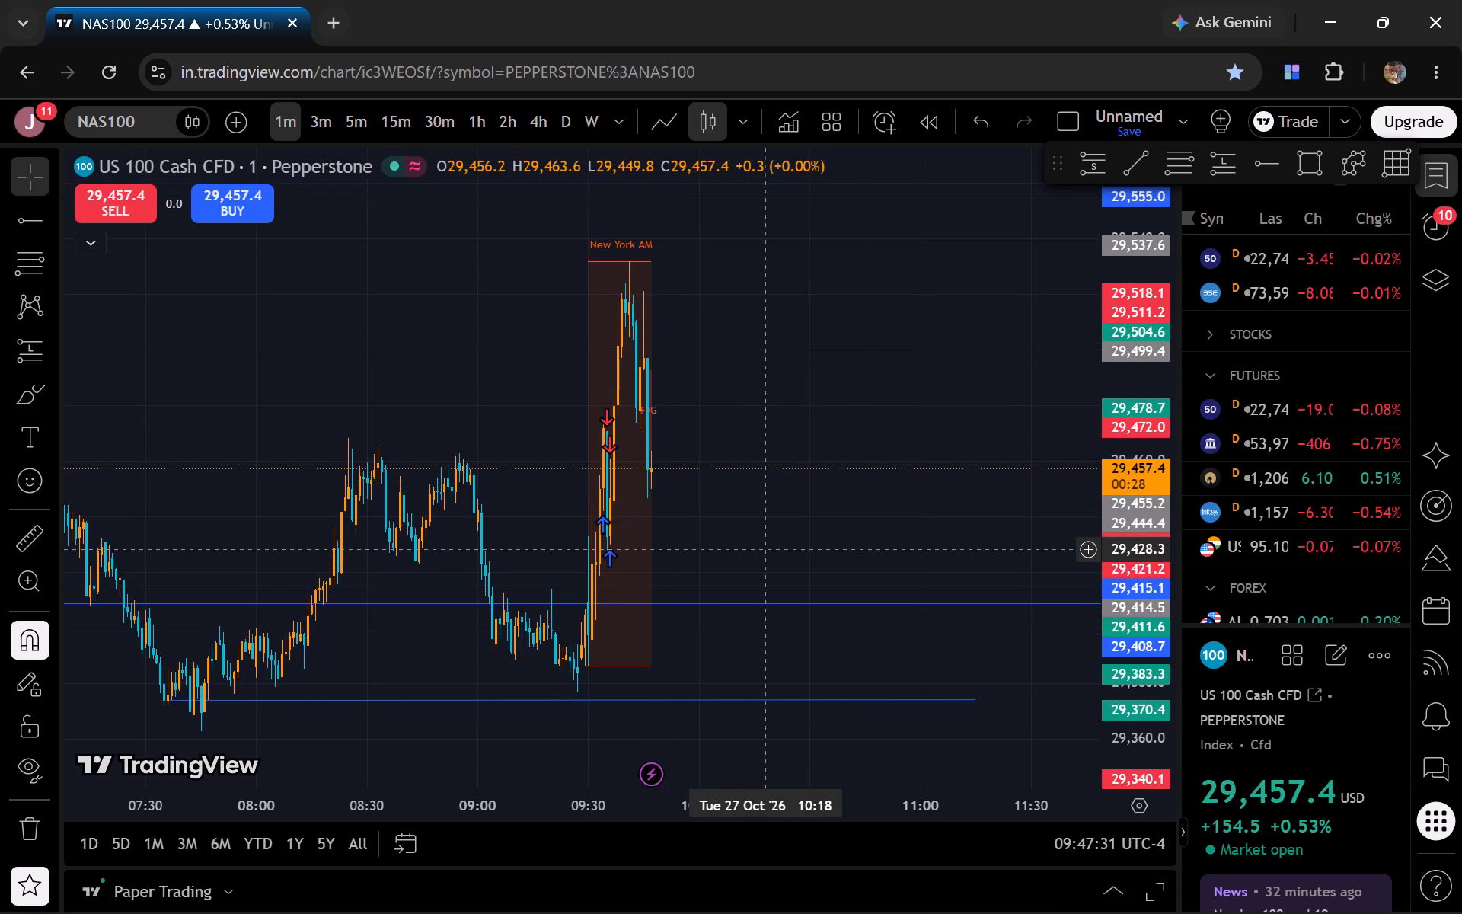
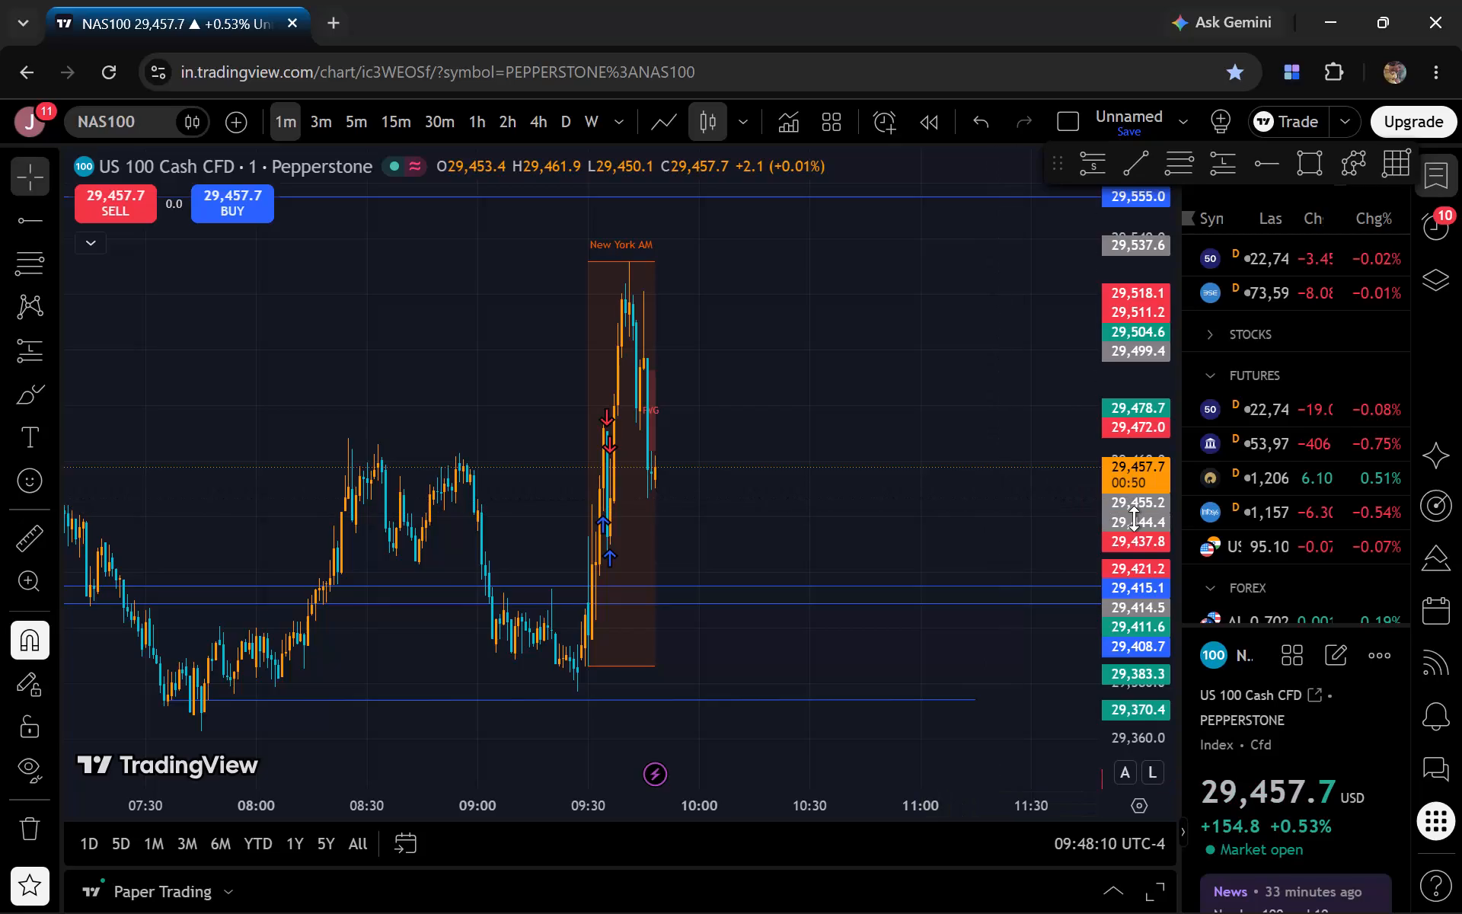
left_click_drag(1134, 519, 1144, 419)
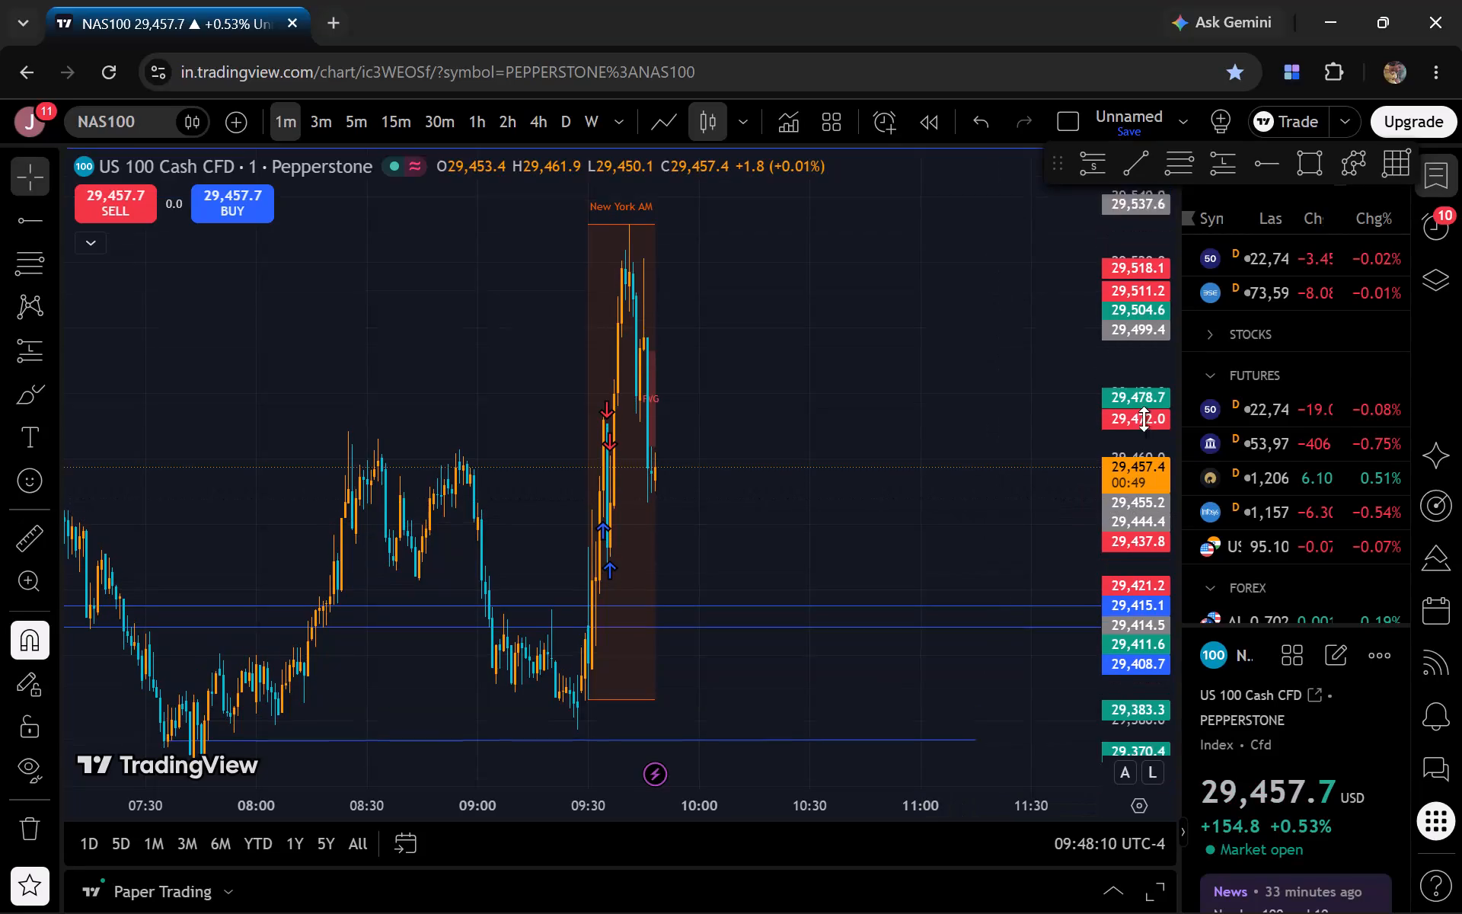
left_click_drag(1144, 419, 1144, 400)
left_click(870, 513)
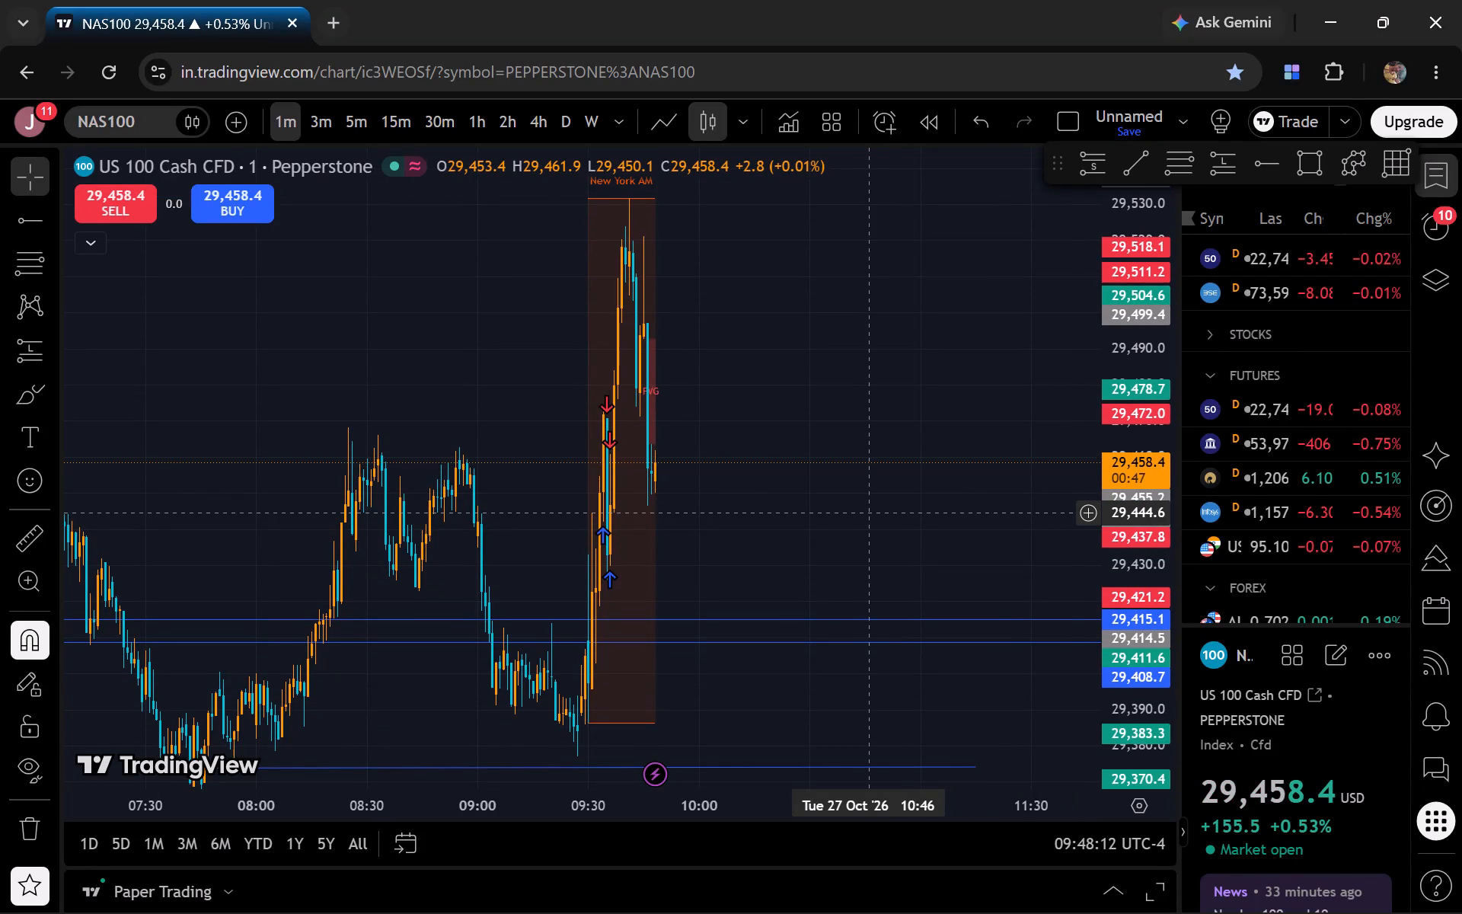
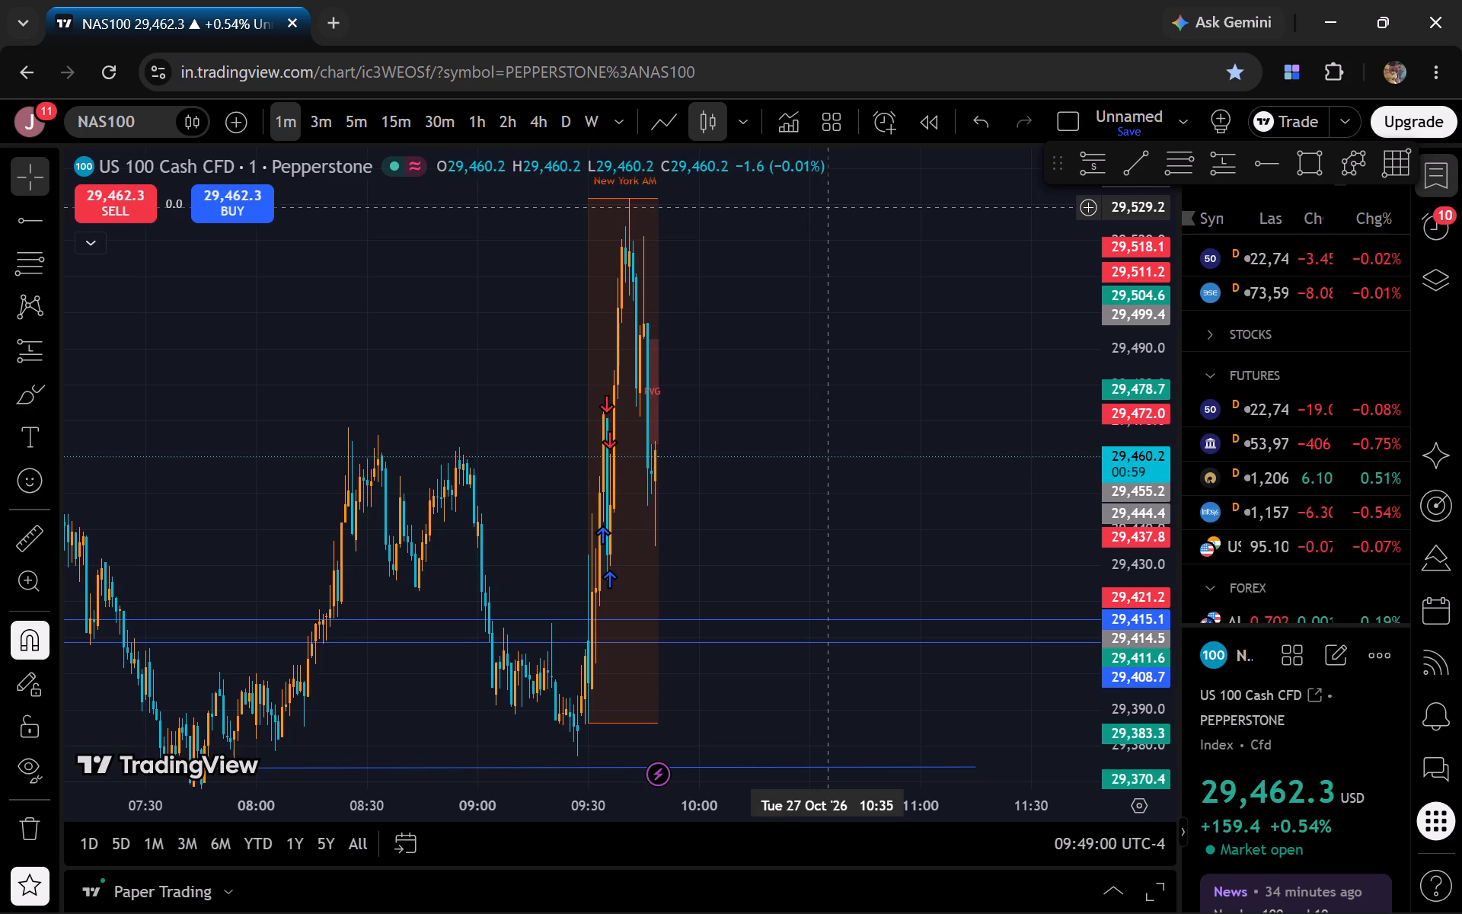
Examine the NAS100 pullback from the New York AM high on the 3-minute and 5-minute timeframes, and return to 1-minute.
left_click(330, 106)
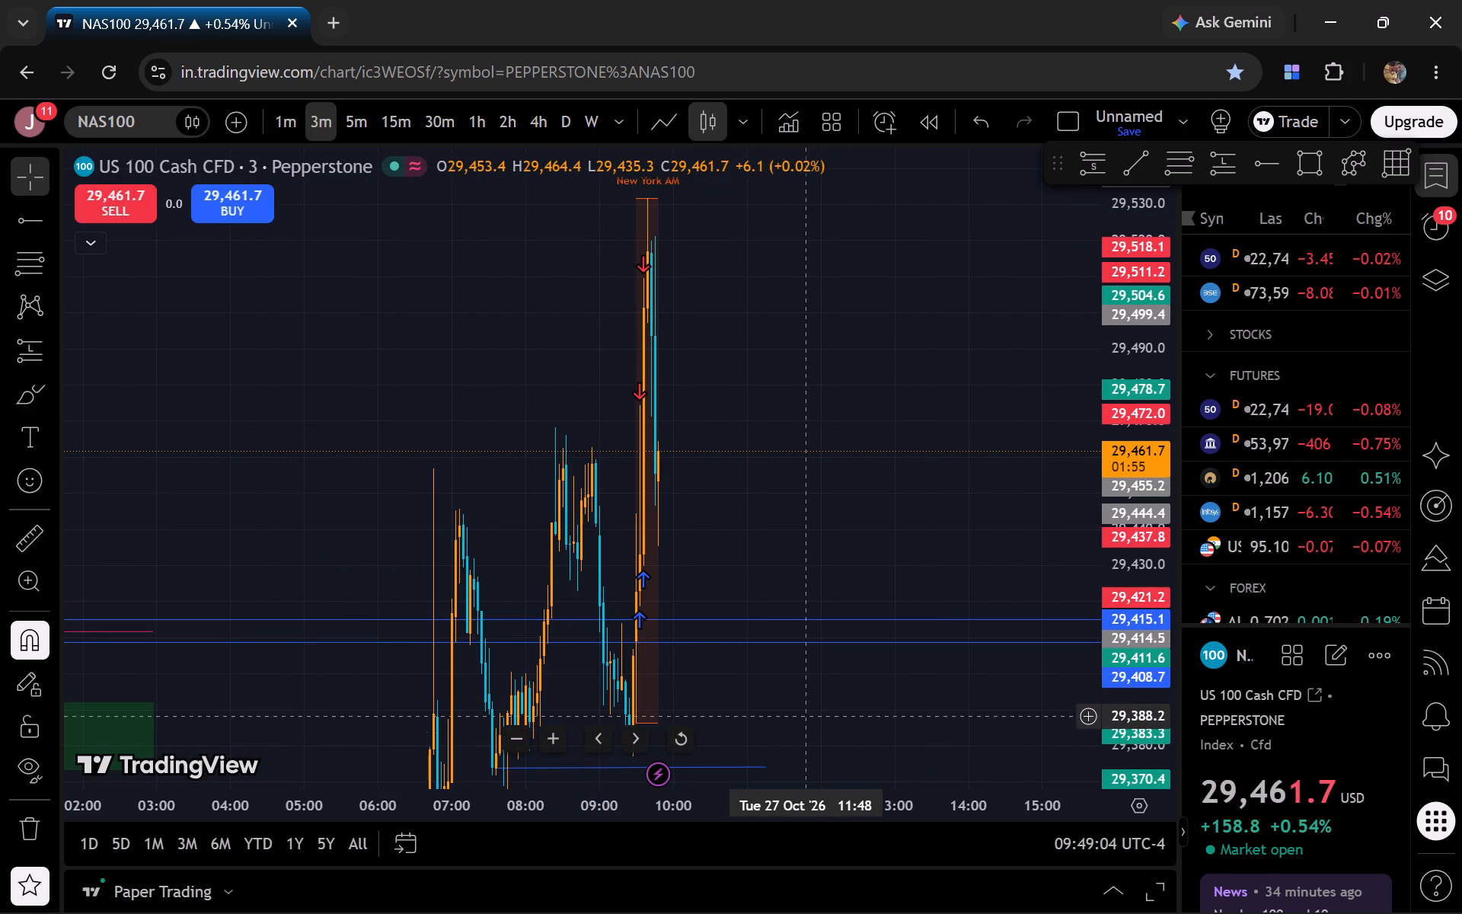
left_click_drag(804, 716, 870, 468)
left_click(365, 120)
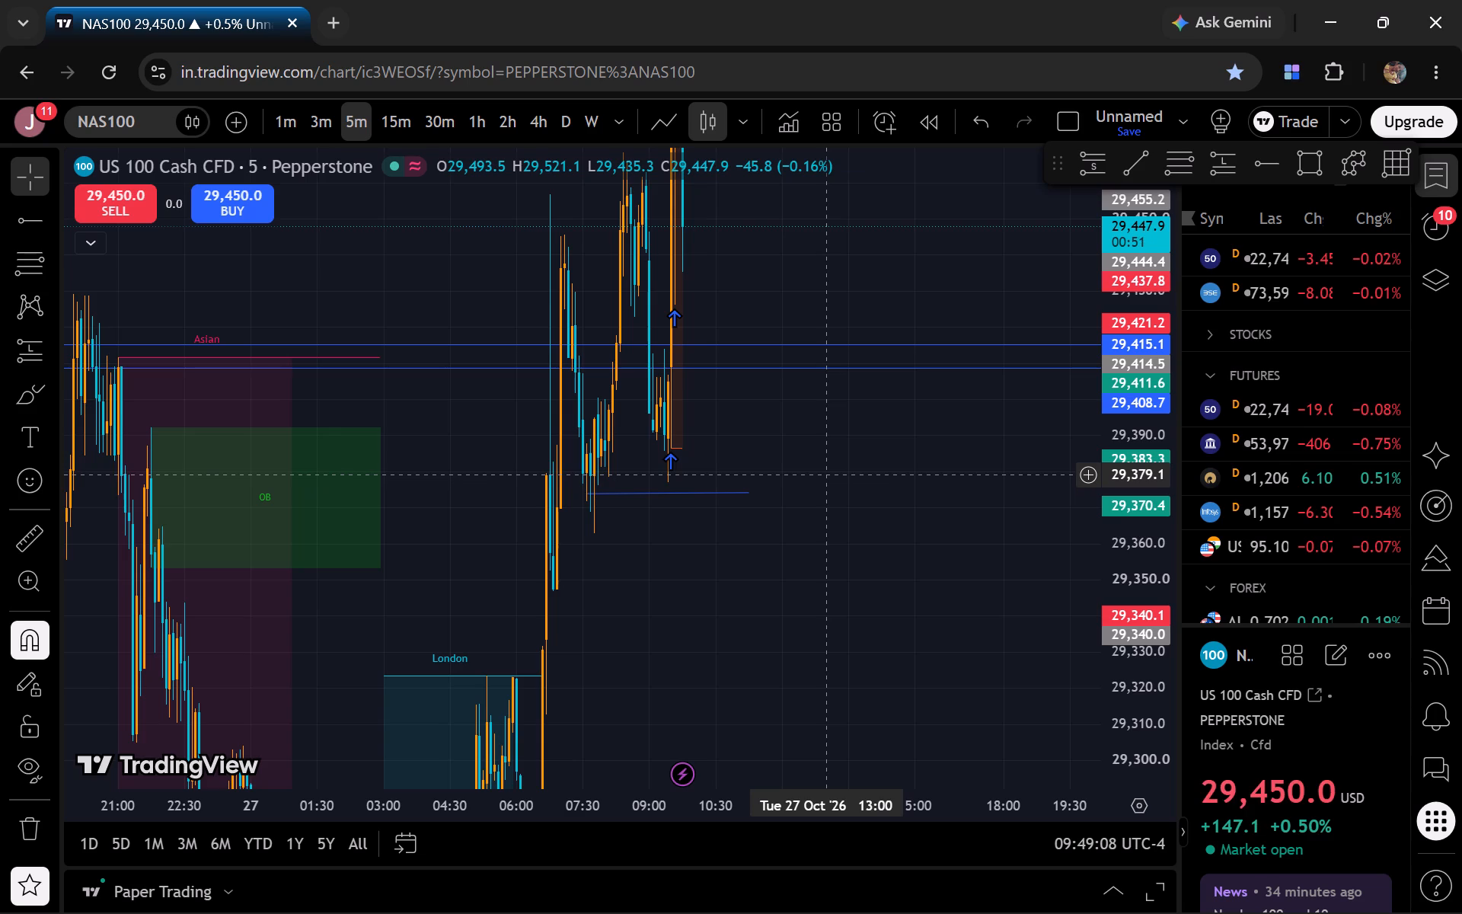
left_click_drag(756, 269, 728, 352)
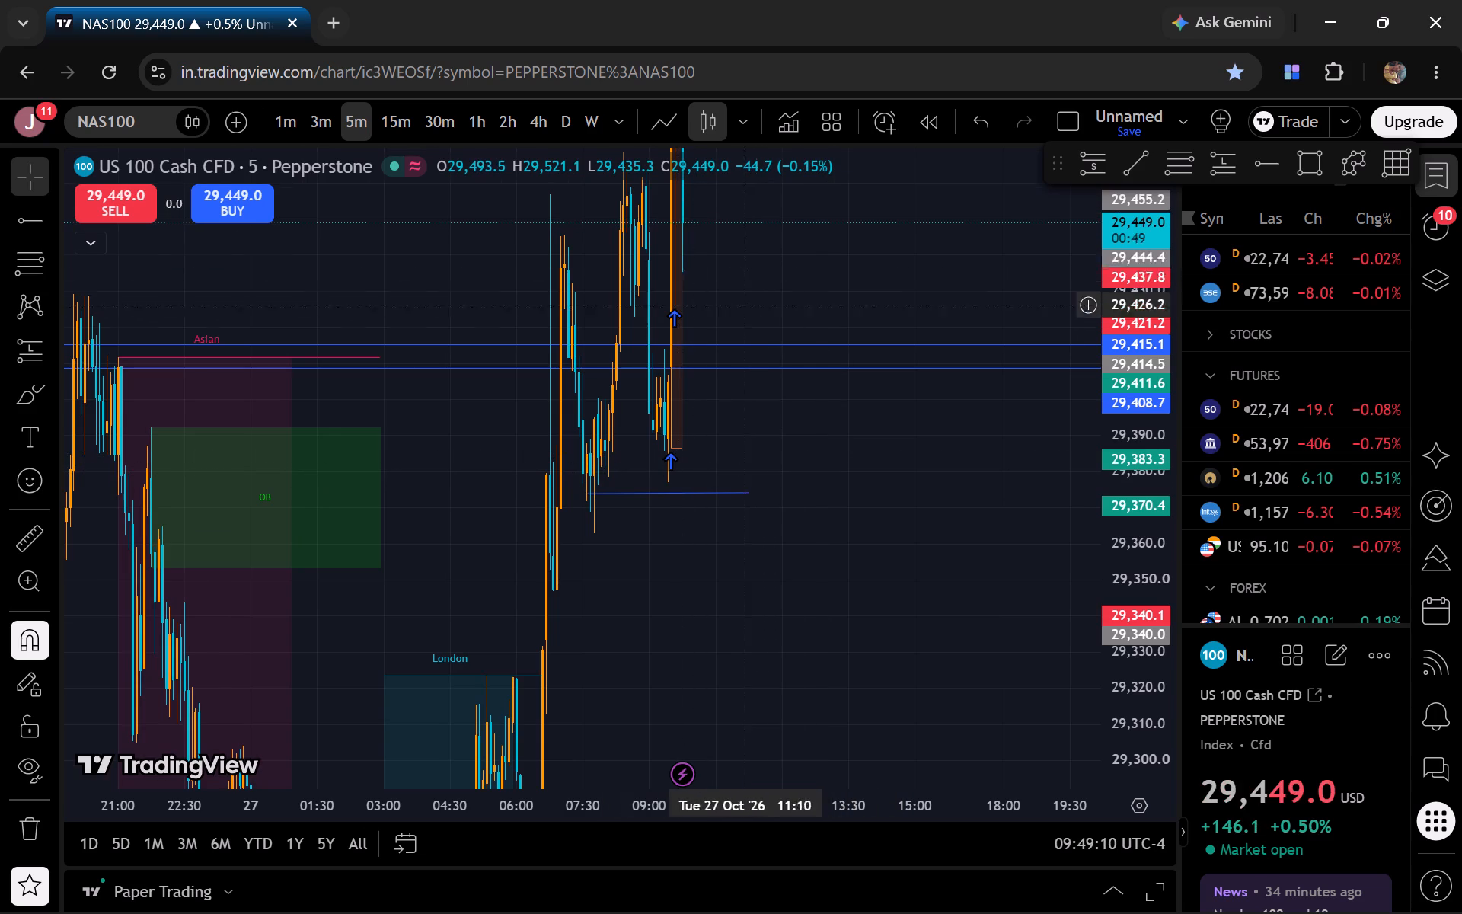
left_click_drag(728, 352, 703, 431)
left_click(318, 110)
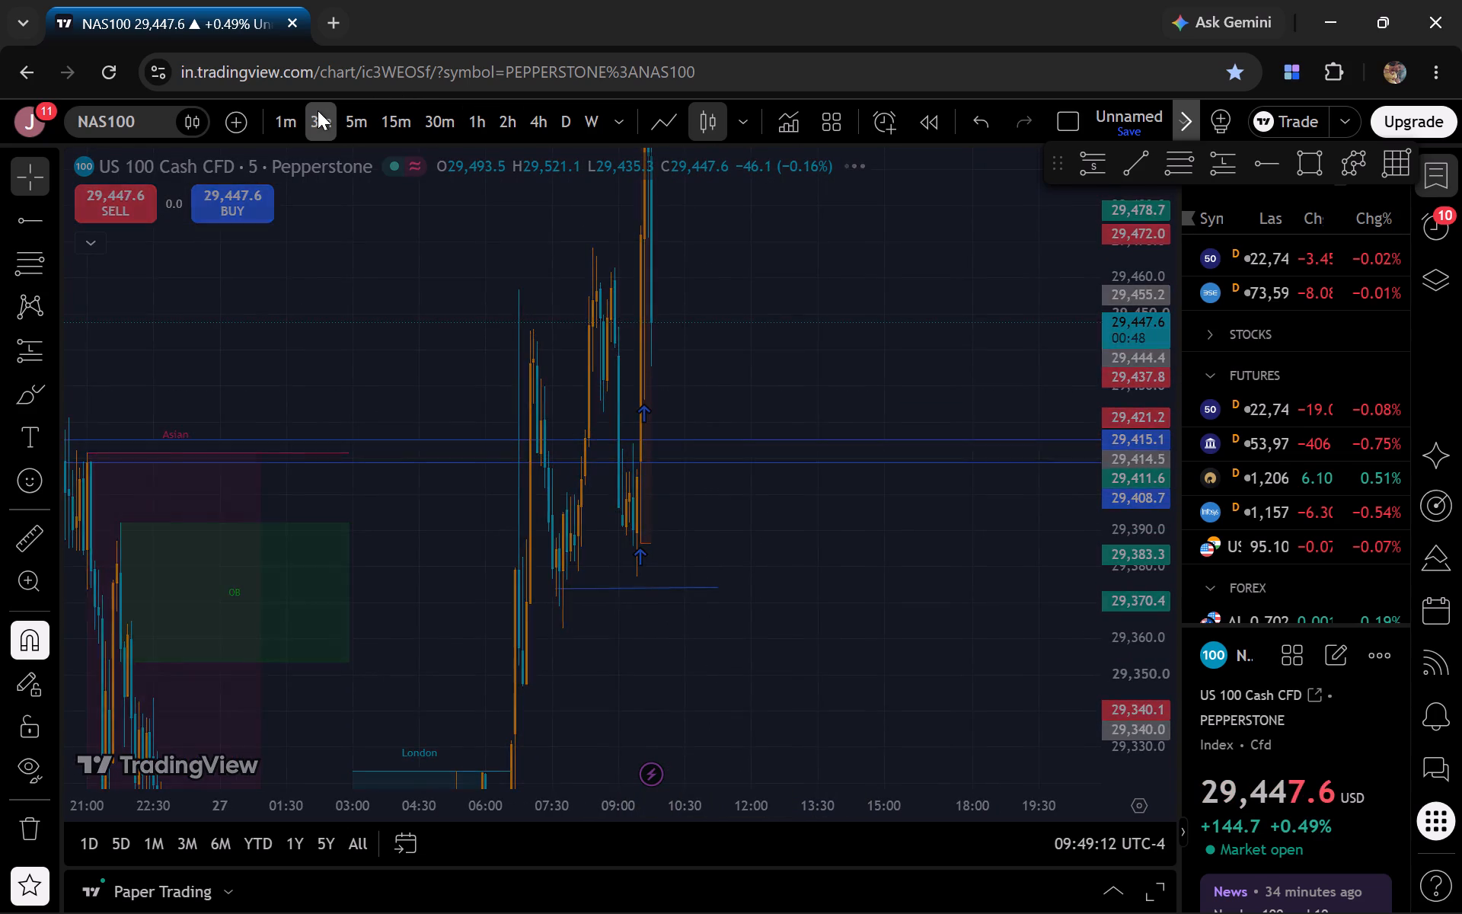
left_click(280, 110)
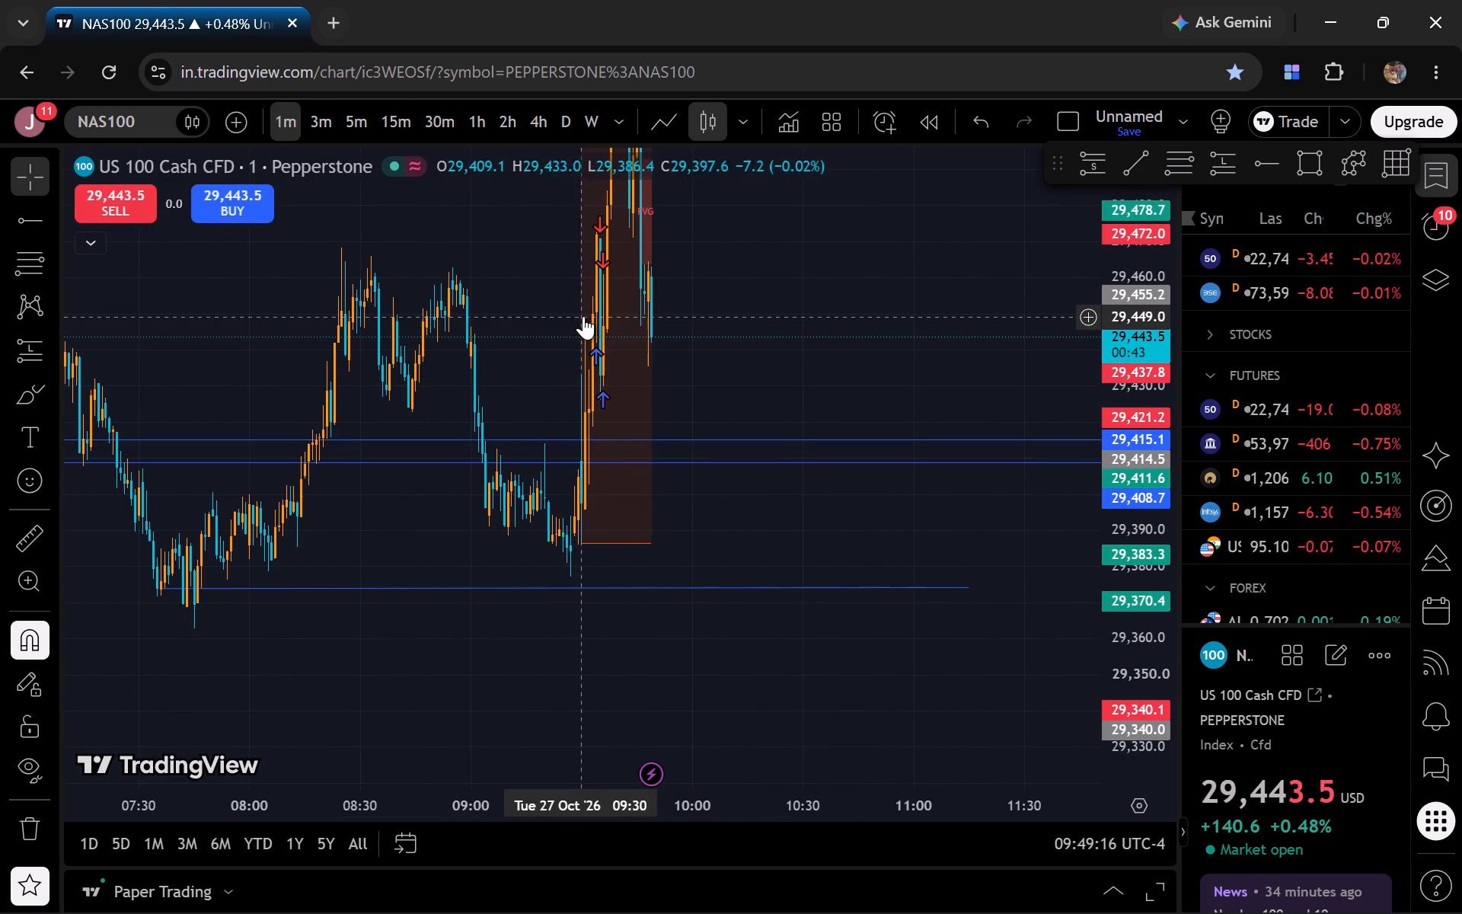
left_click_drag(828, 286, 901, 661)
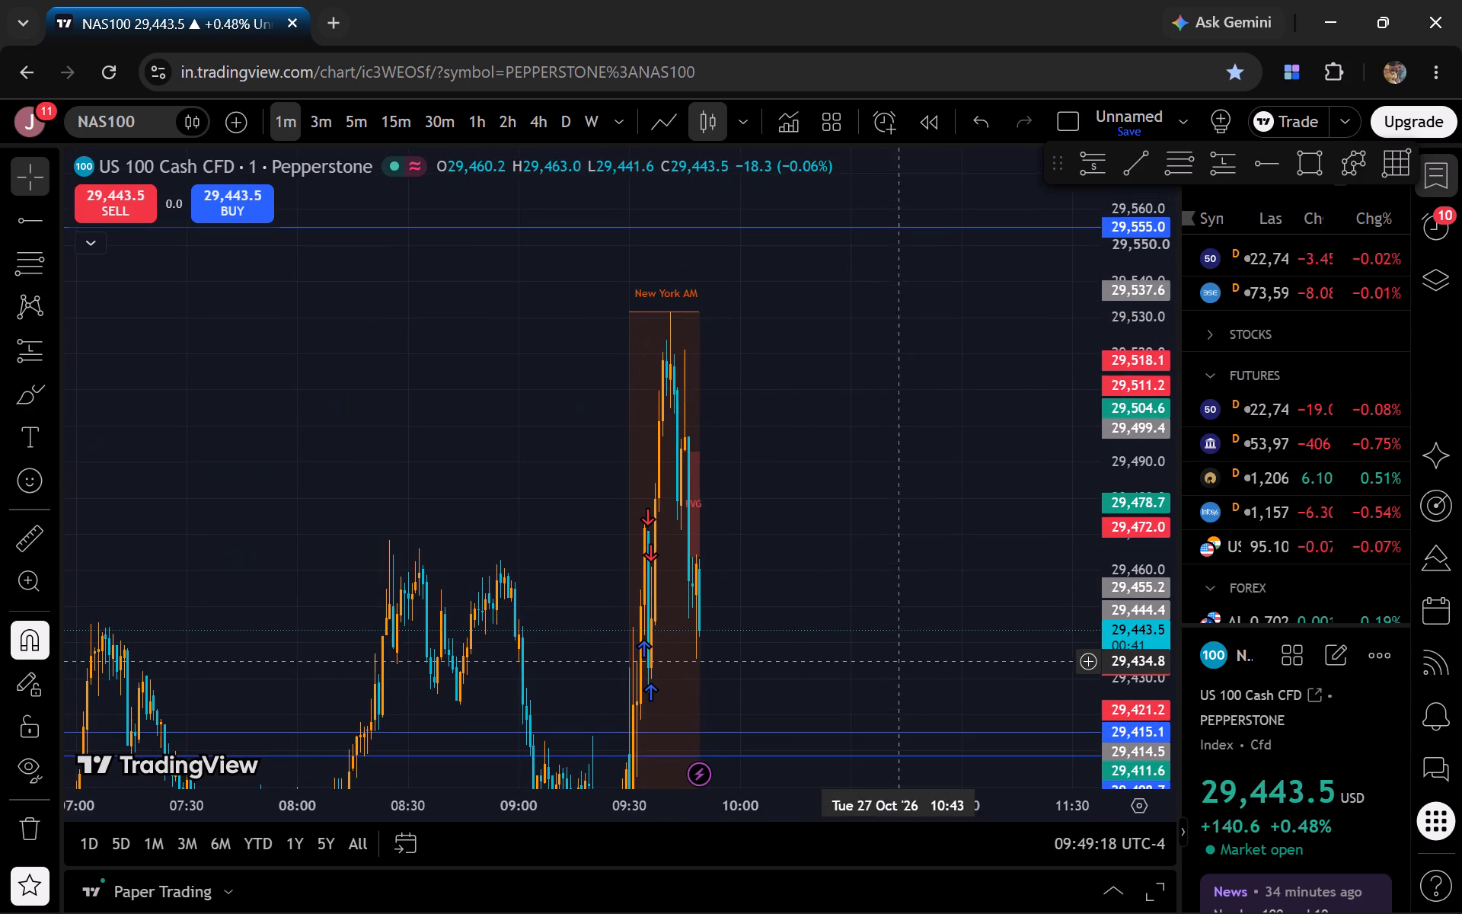
left_click_drag(846, 555, 922, 628)
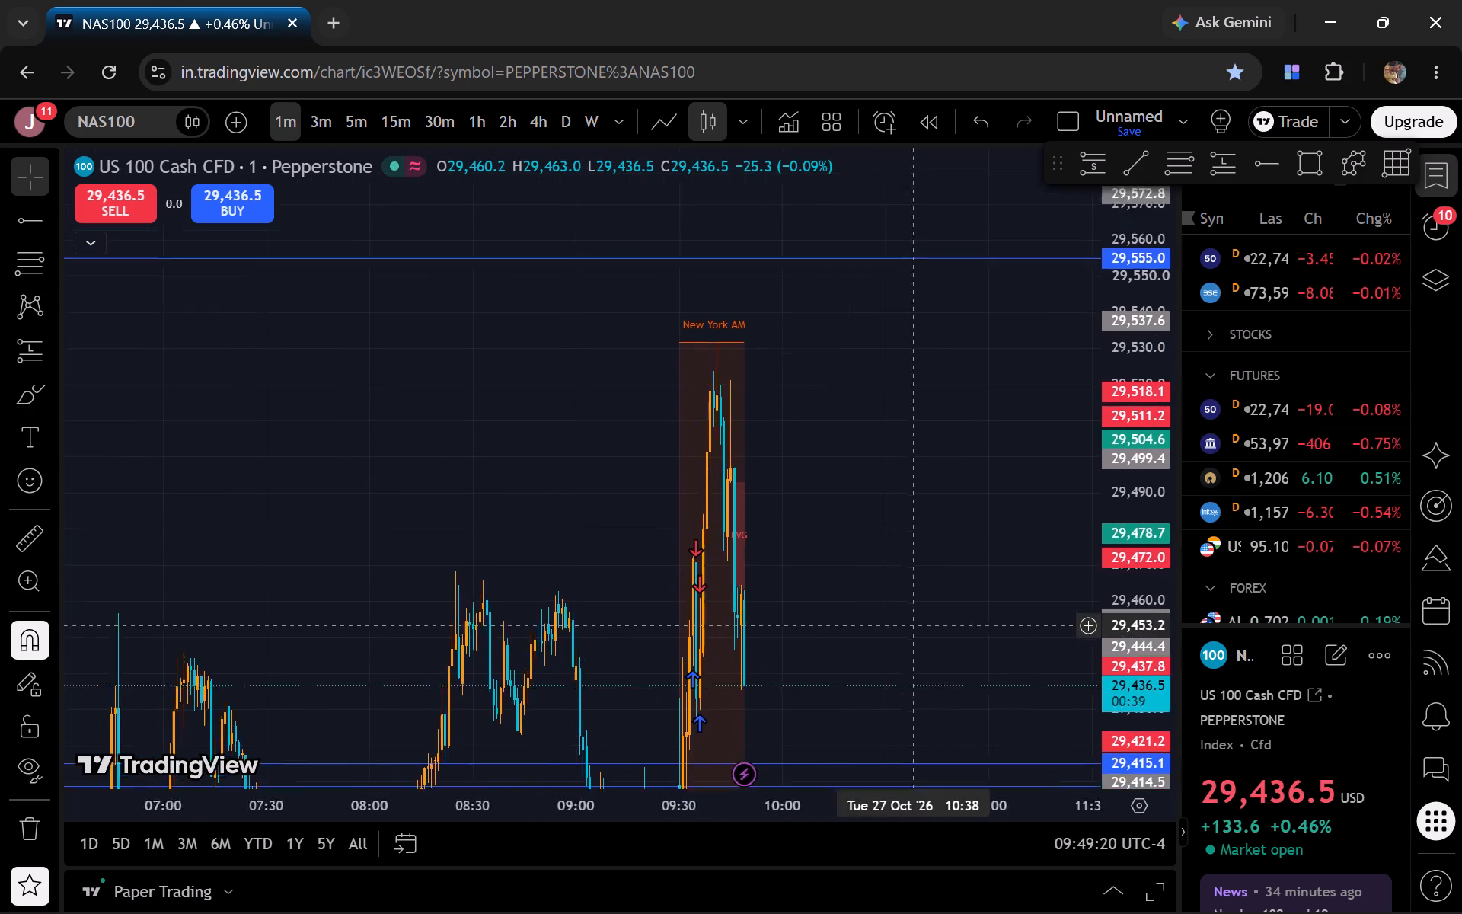
left_click_drag(922, 628, 895, 321)
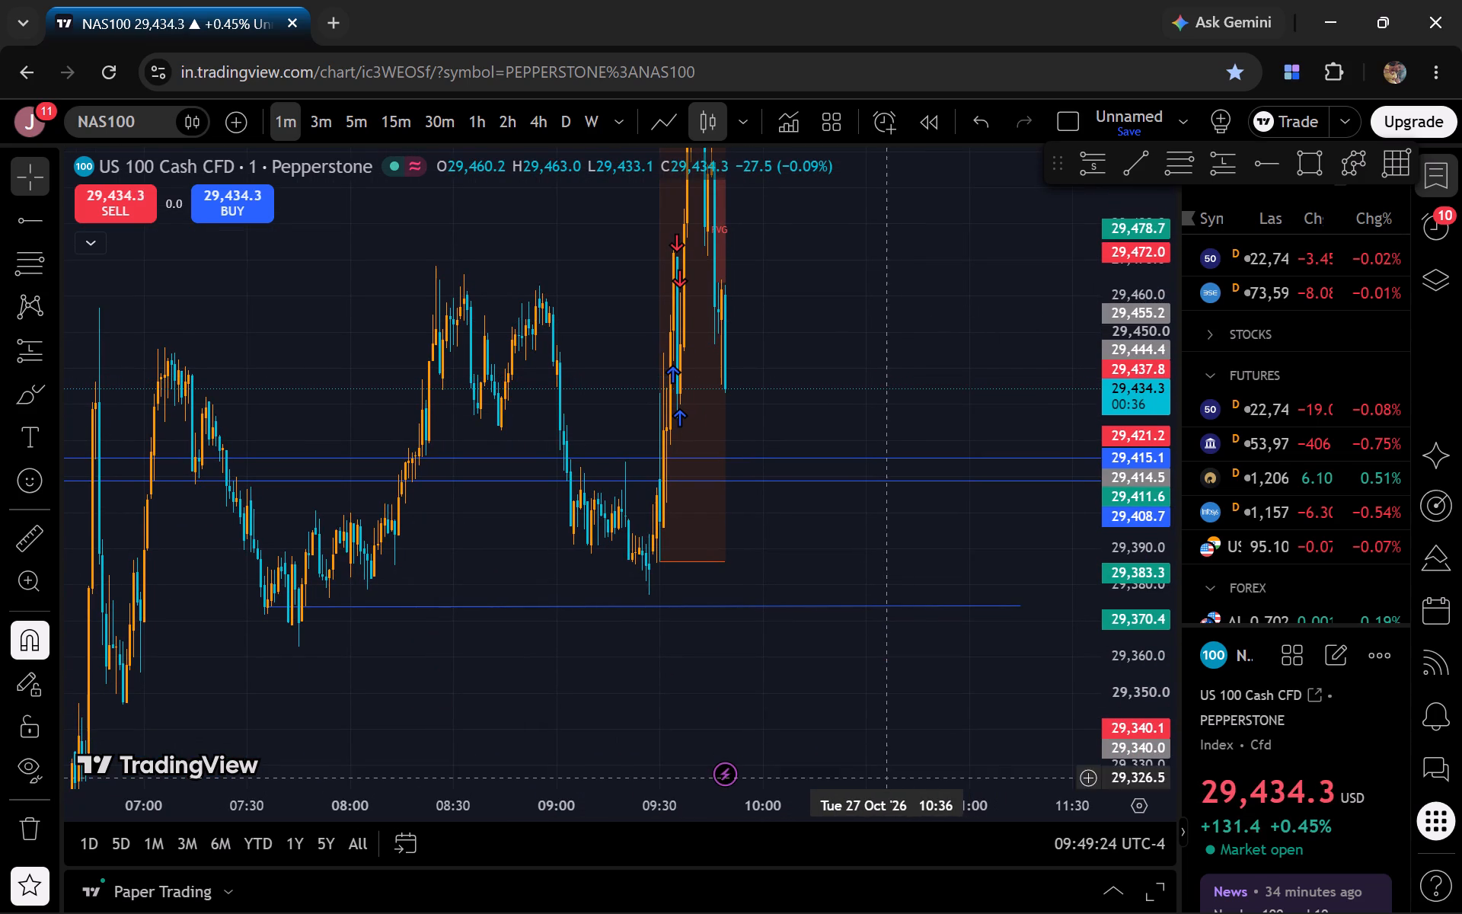
Open the X (Twitter) app and refresh the home feed.
left_click(576, 877)
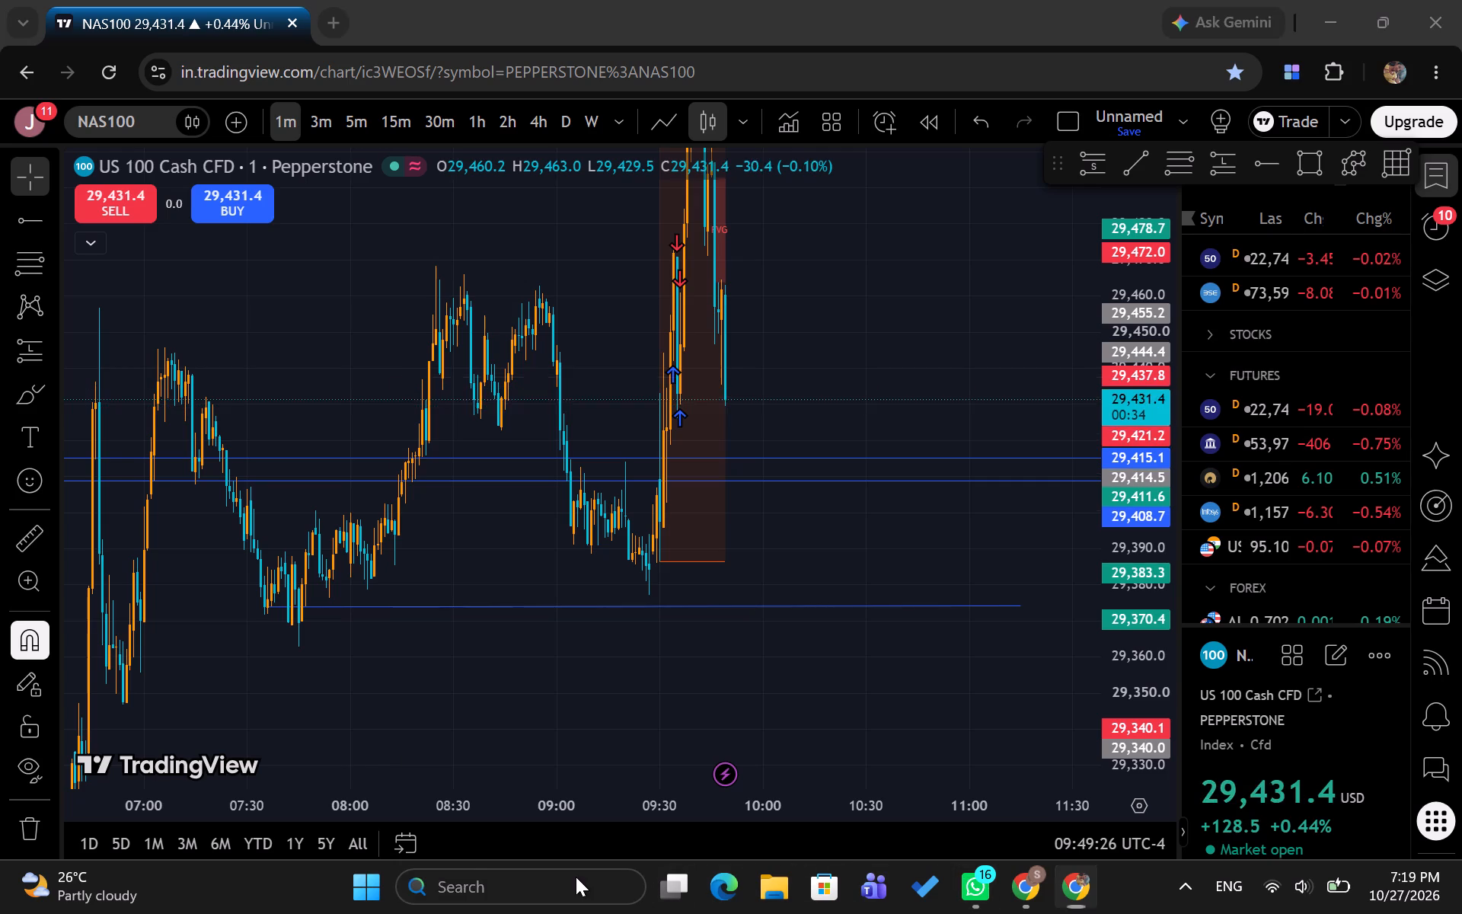
type("tw")
key("Return")
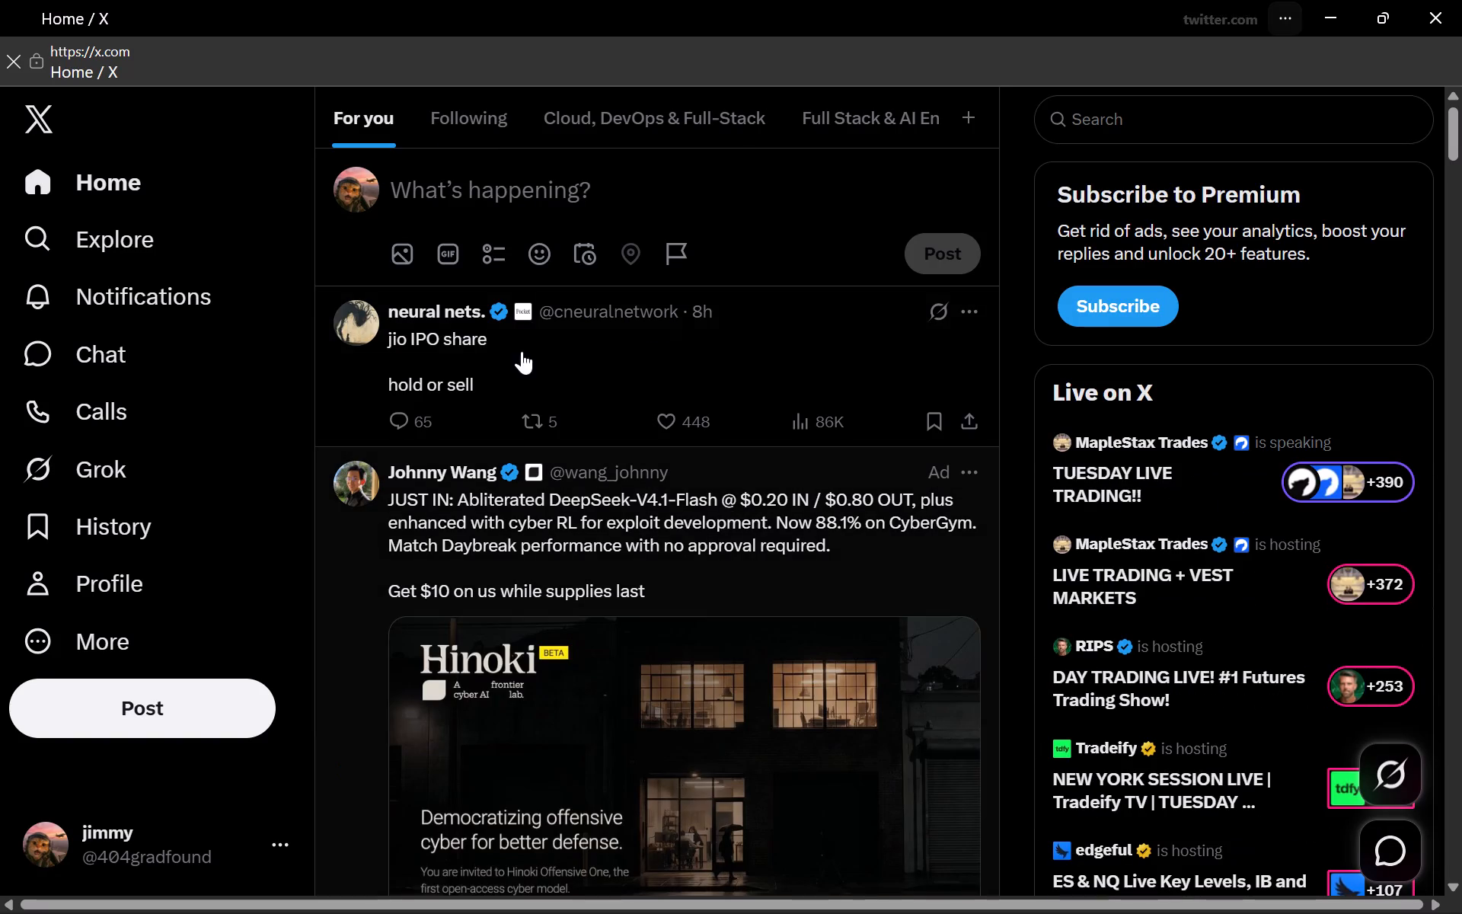
triple_click(129, 201)
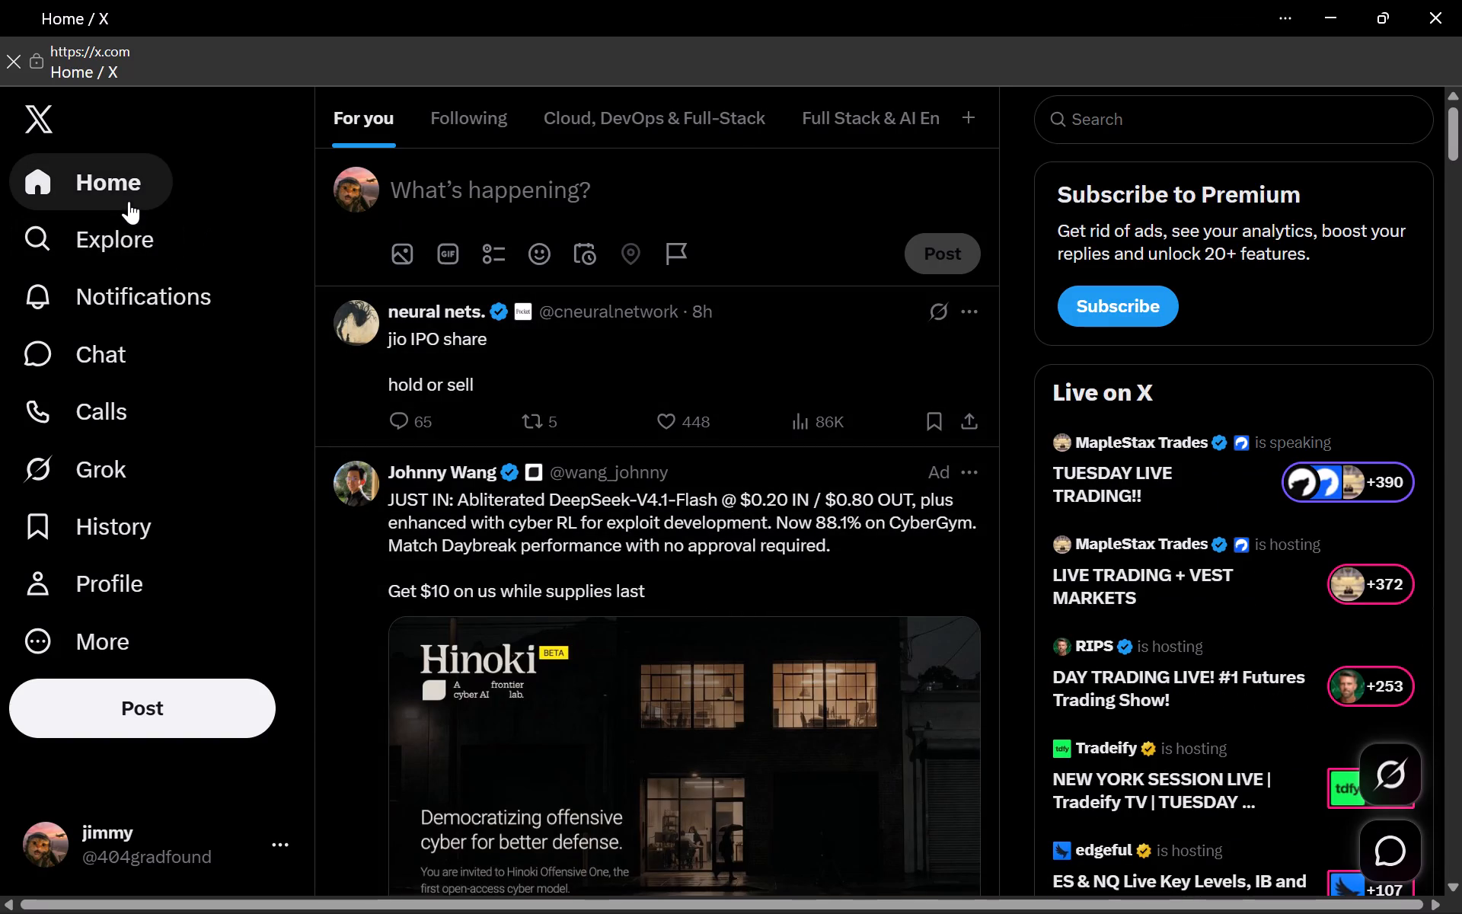
triple_click(129, 201)
double_click(129, 201)
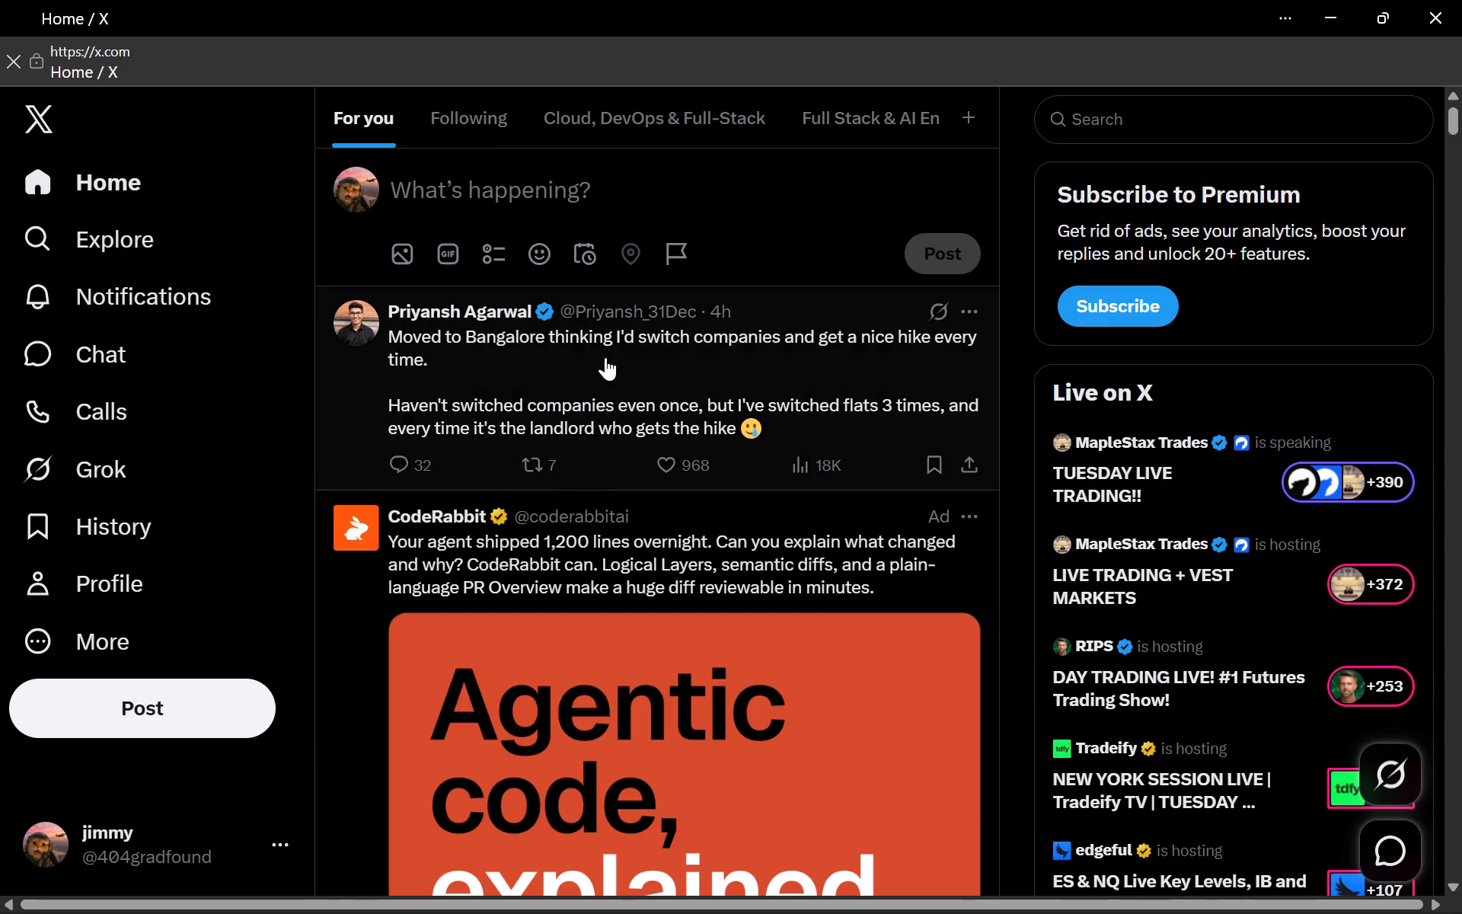
Skim the posts in the For you feed on X.
scroll(610, 340, "down", 5)
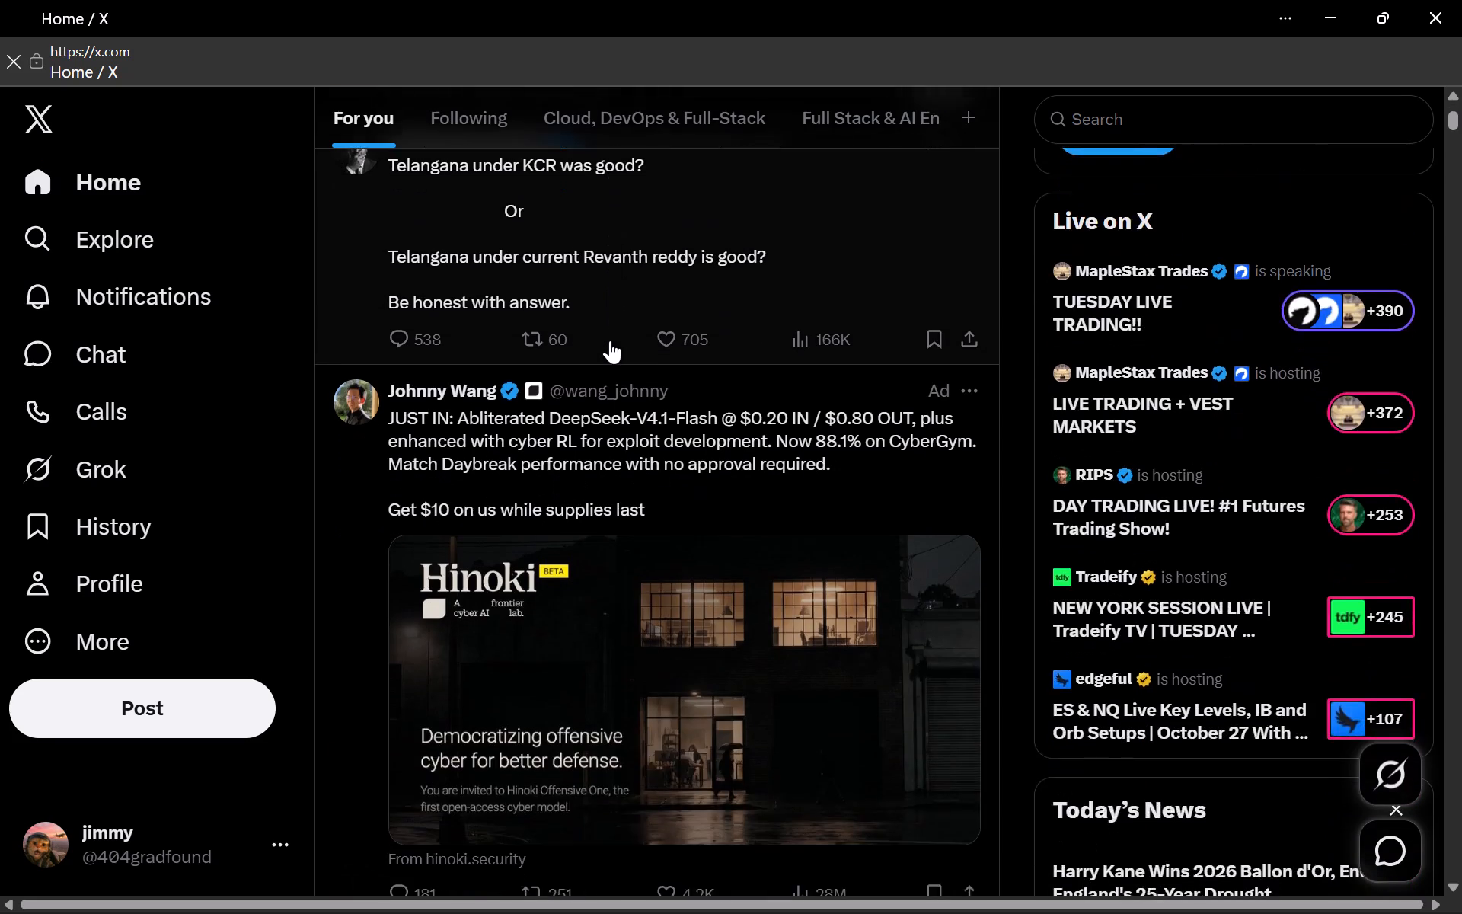
scroll(610, 340, "down", 2)
scroll(636, 448, "down", 3)
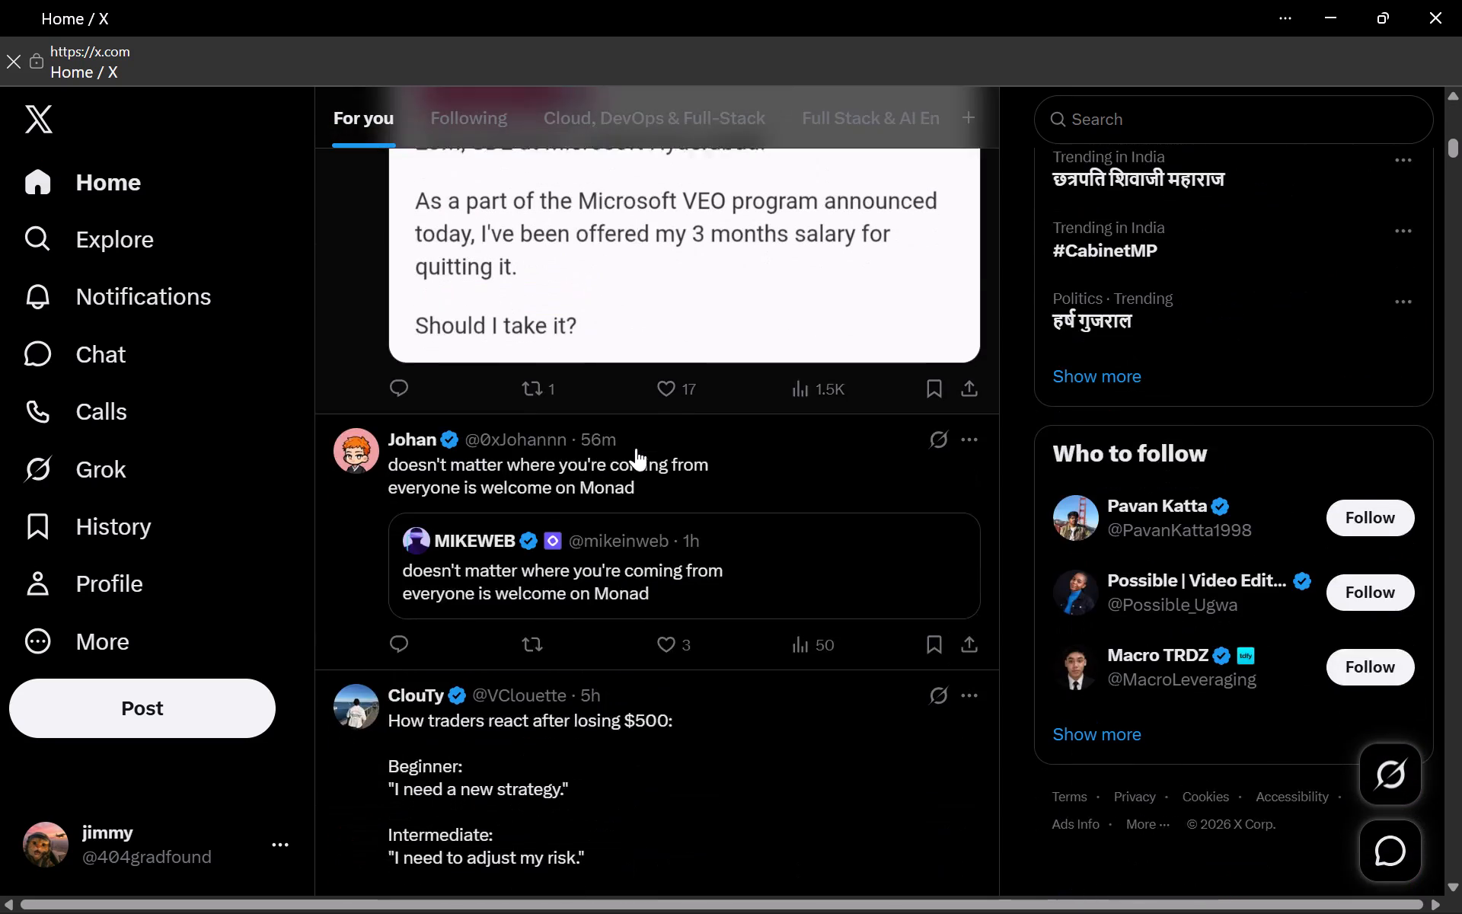
scroll(636, 448, "up", 2)
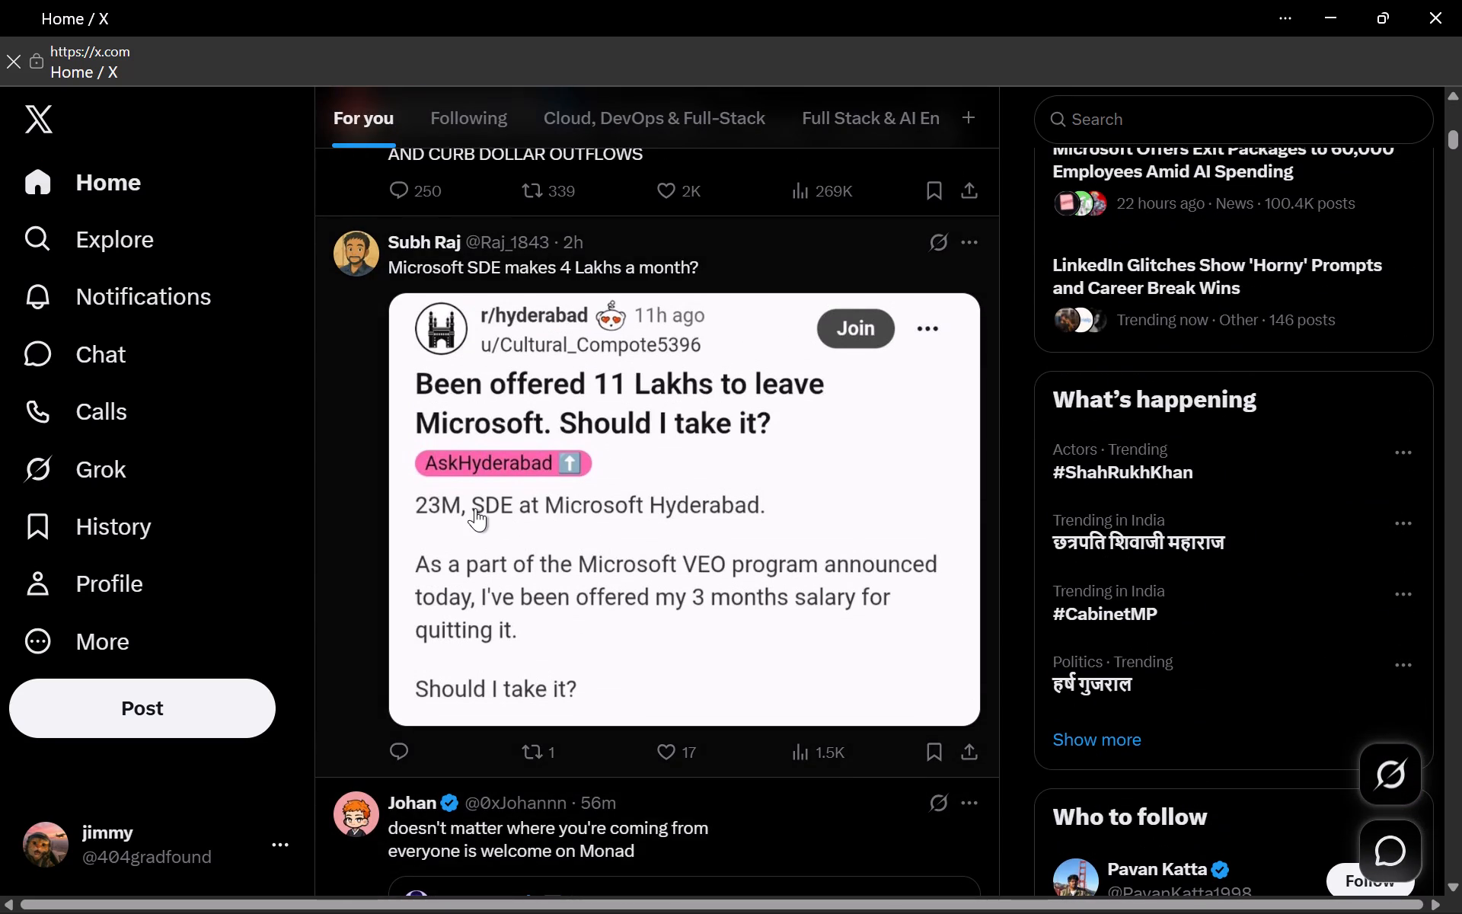
scroll(458, 625, "down", 1)
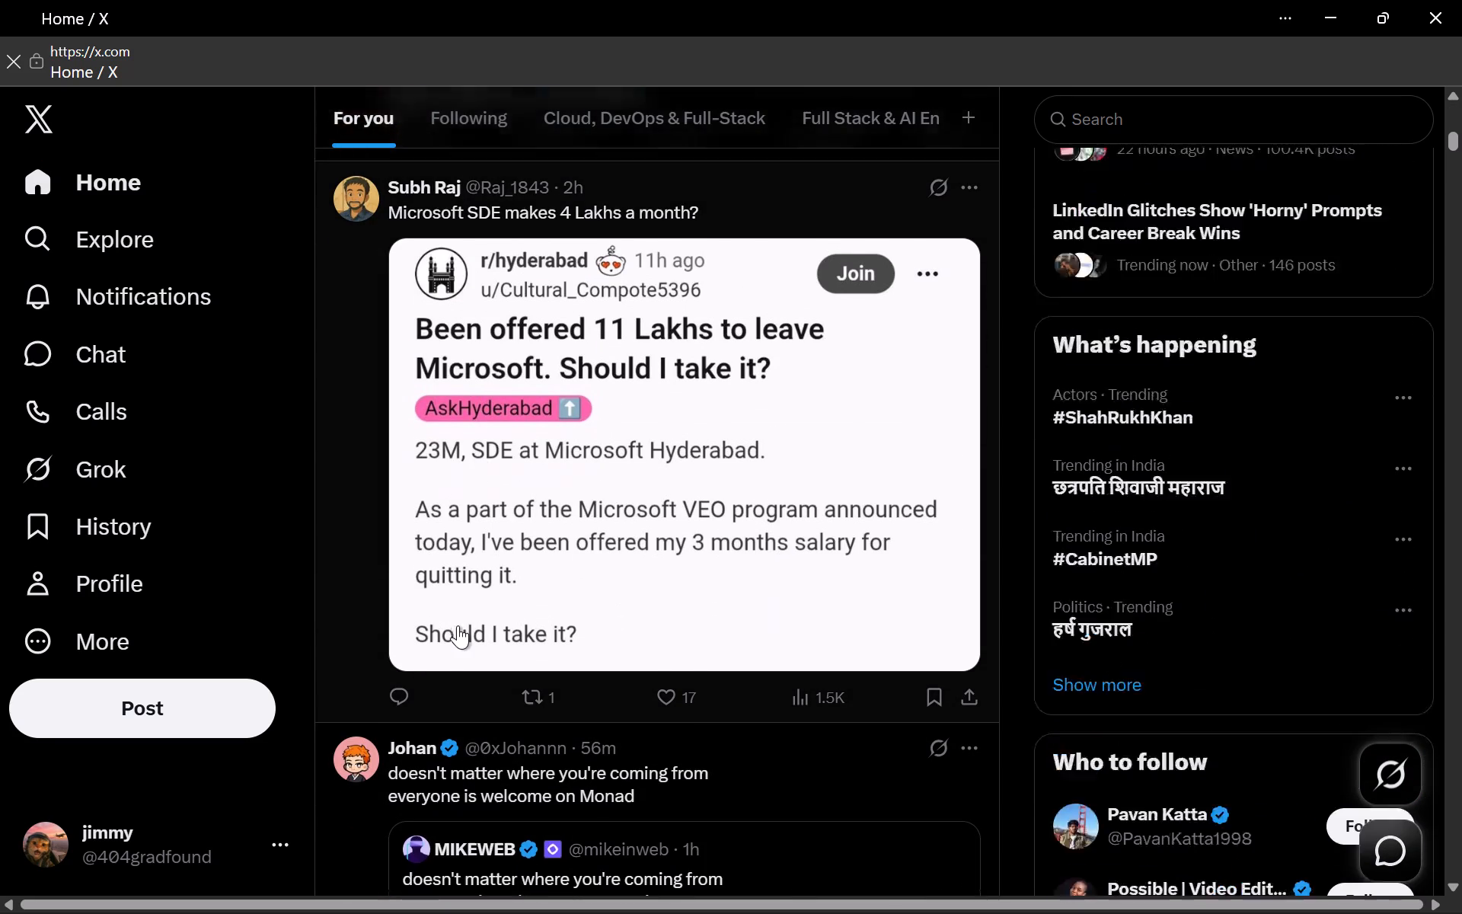
scroll(458, 625, "down", 6)
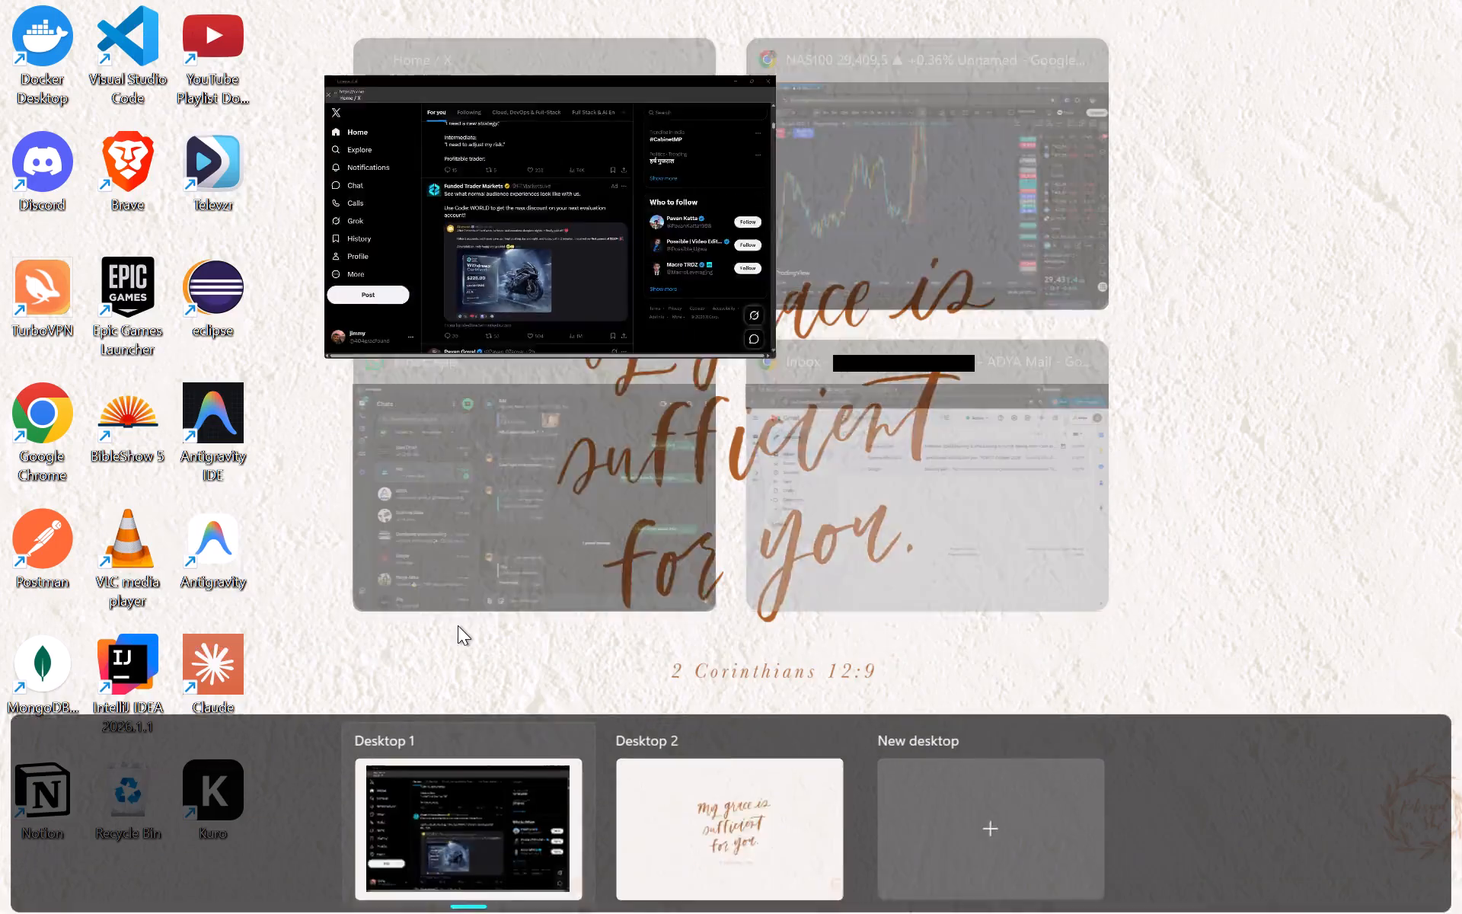
scroll(458, 625, "down", 3)
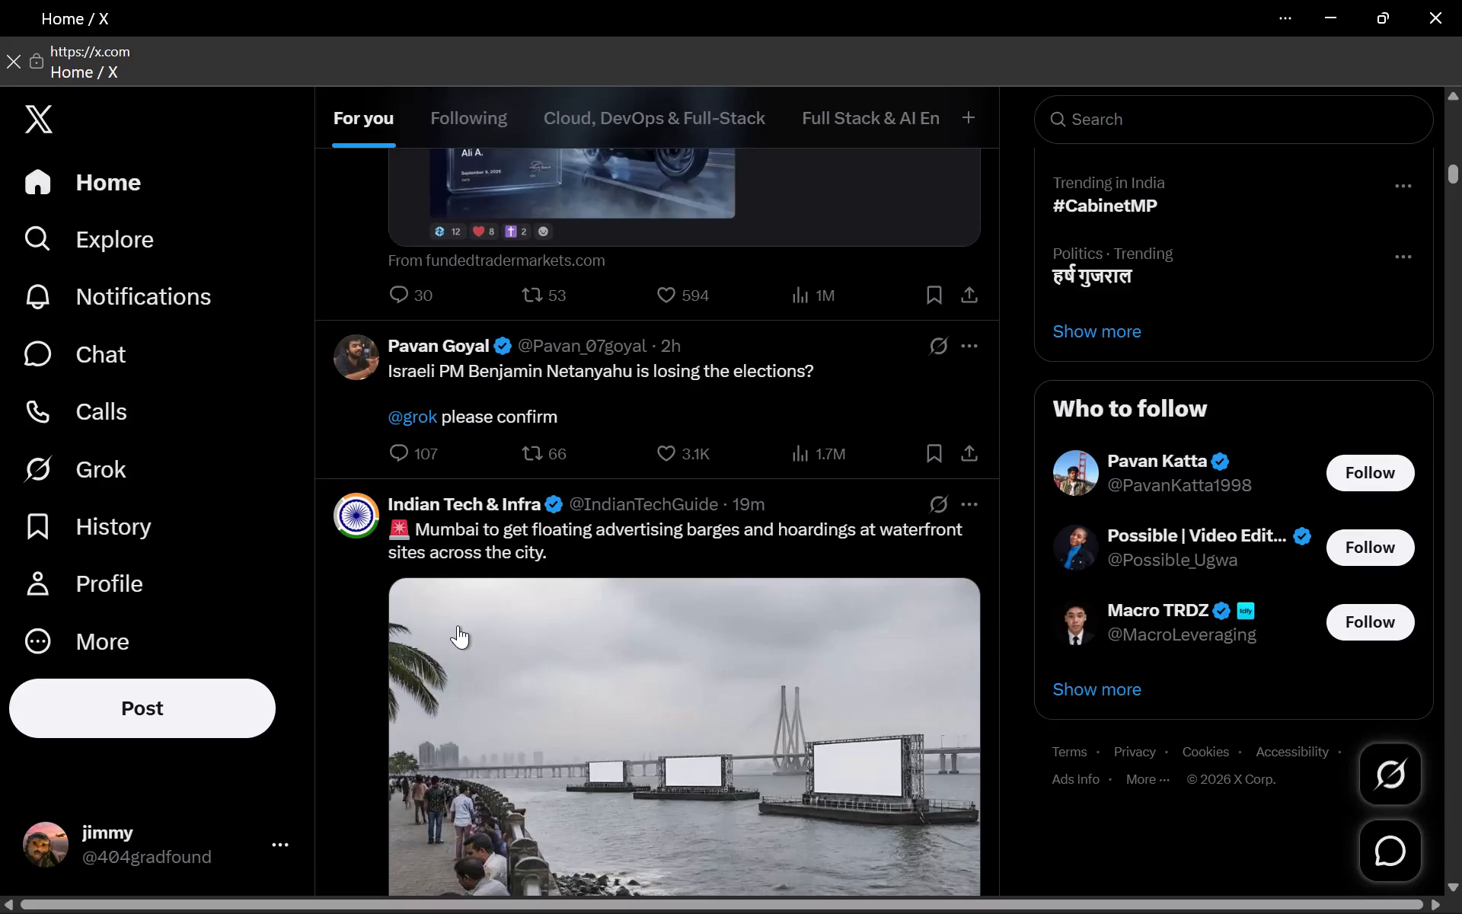
scroll(504, 430, "down", 2)
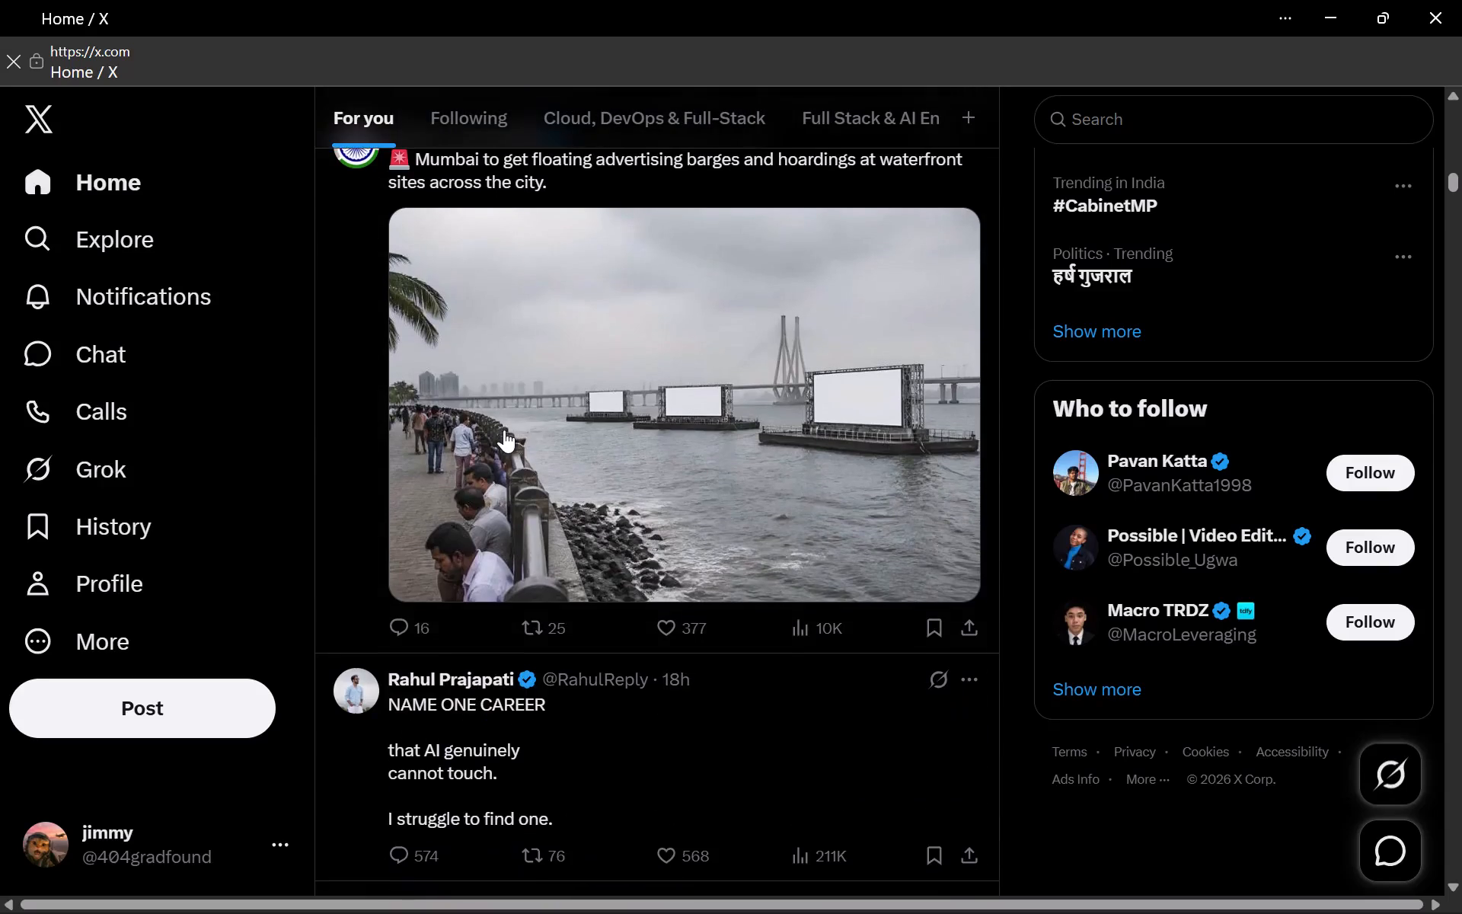
scroll(504, 430, "down", 4)
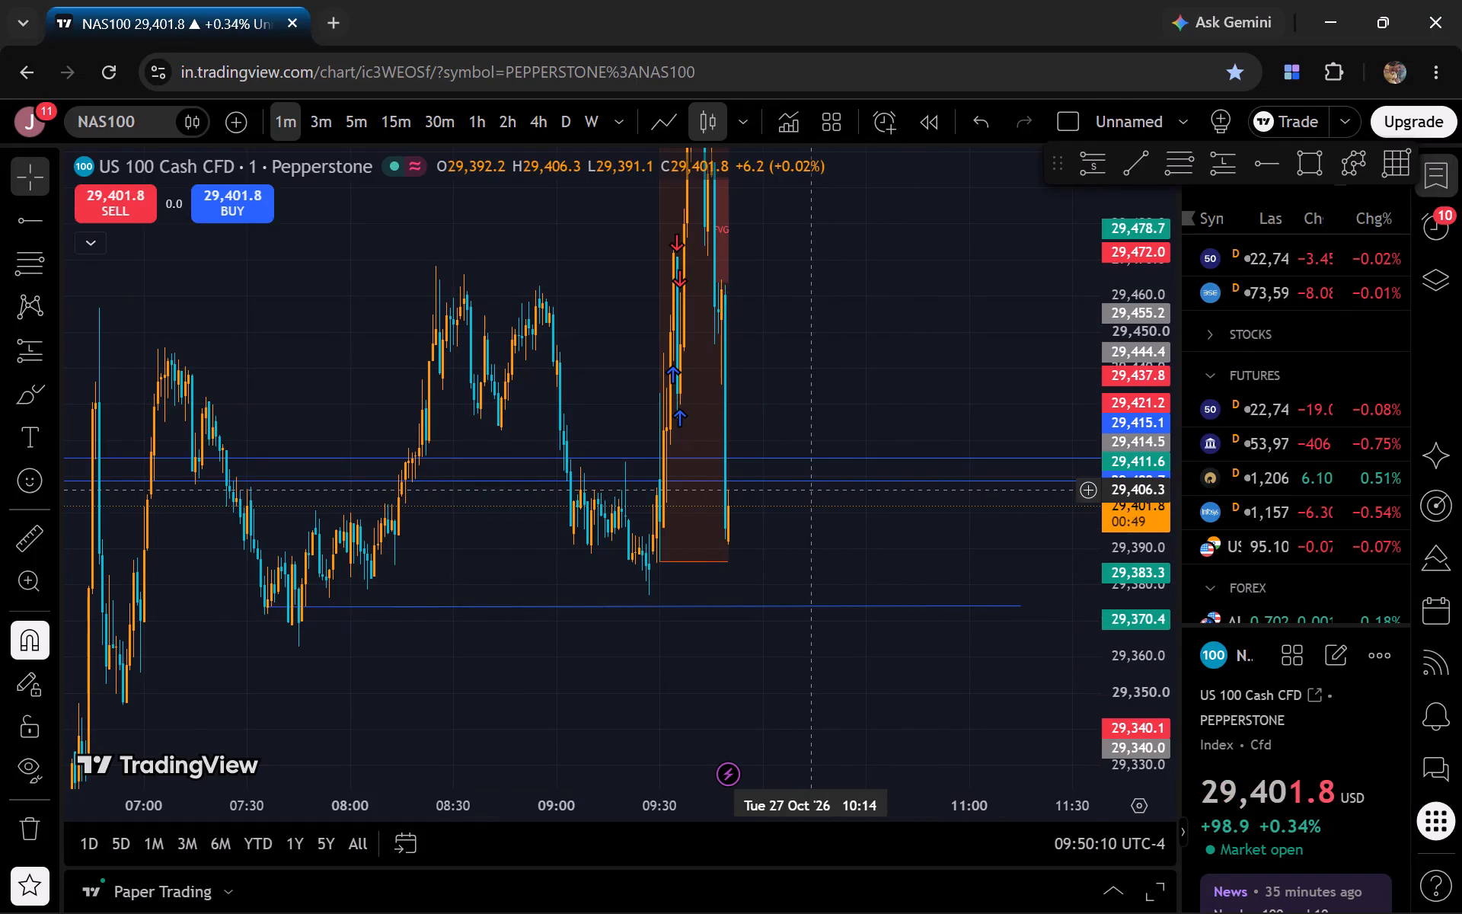
Switch back to TradingView and examine the NAS100 1-minute drop against the marked support lines with a compressed price scale.
left_click(761, 258)
left_click(841, 422)
left_click_drag(841, 422, 816, 728)
left_click_drag(1171, 503, 1169, 593)
left_click_drag(895, 464, 945, 288)
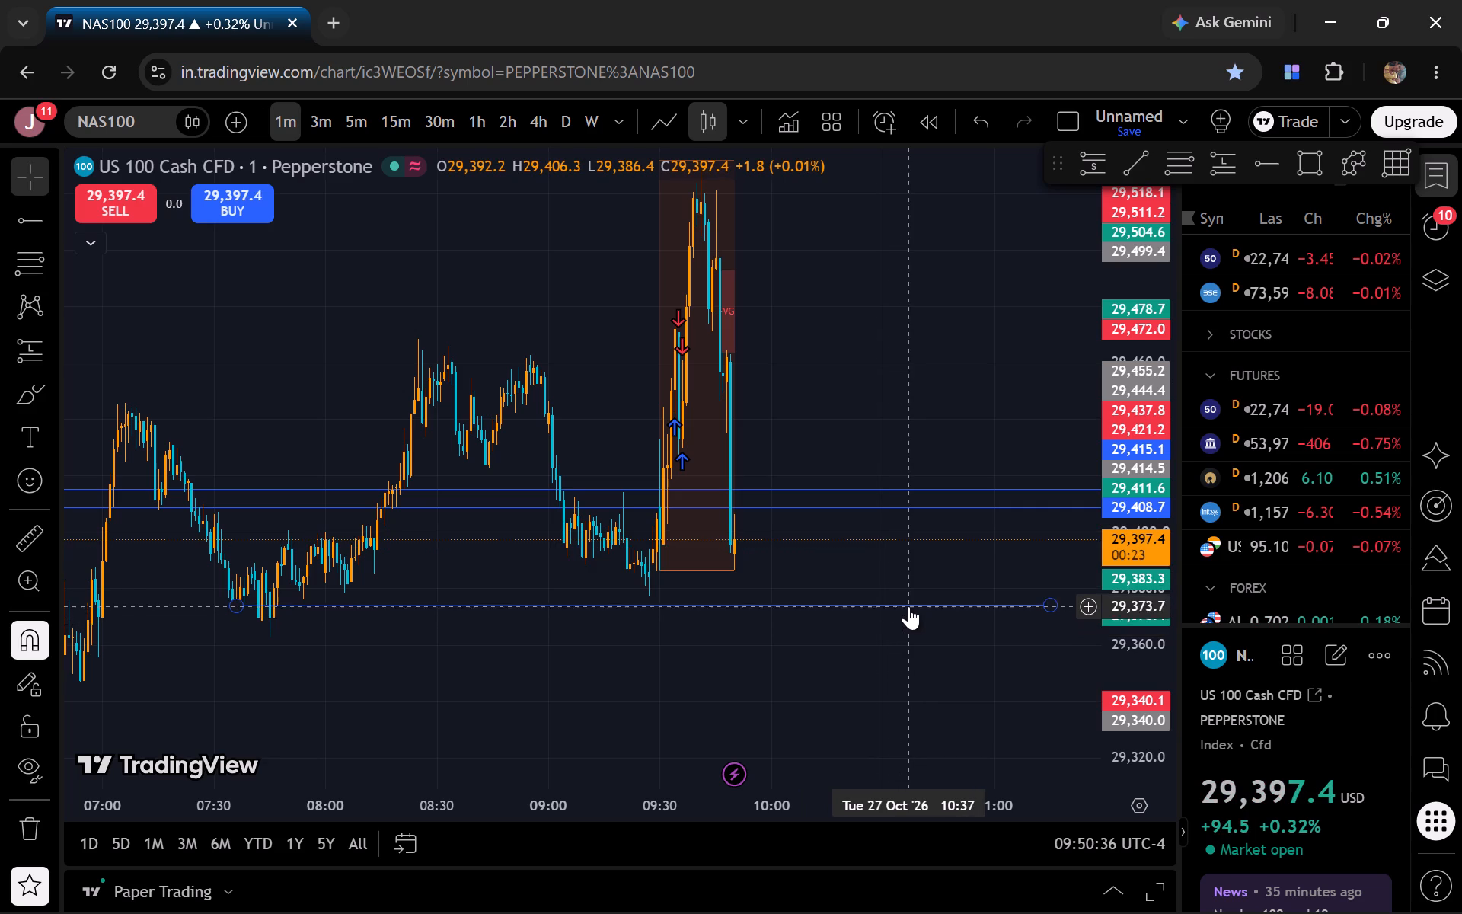
left_click(904, 672)
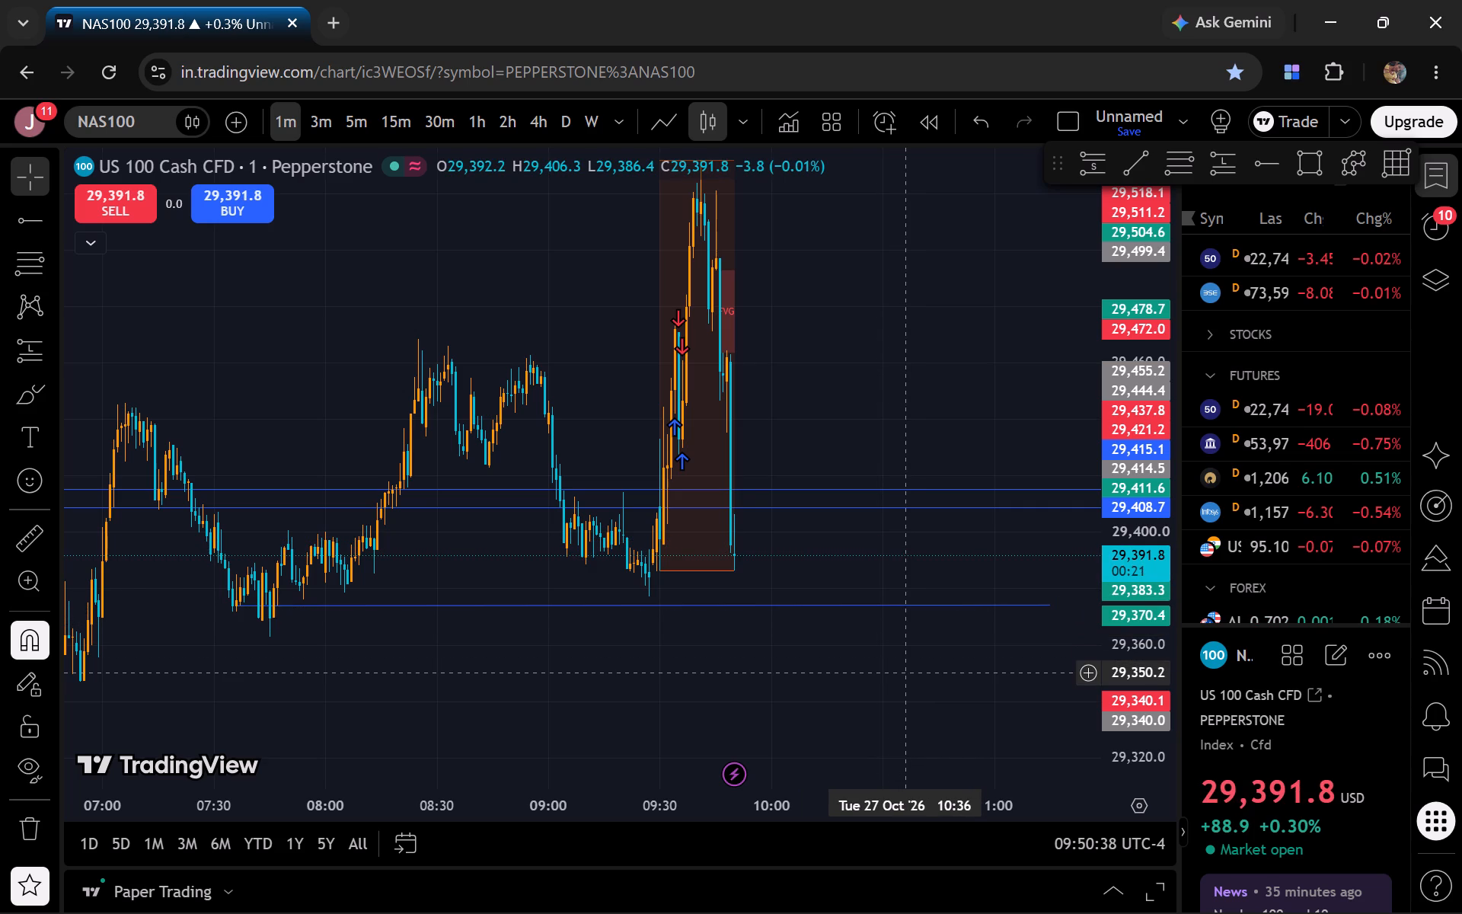
left_click(736, 366)
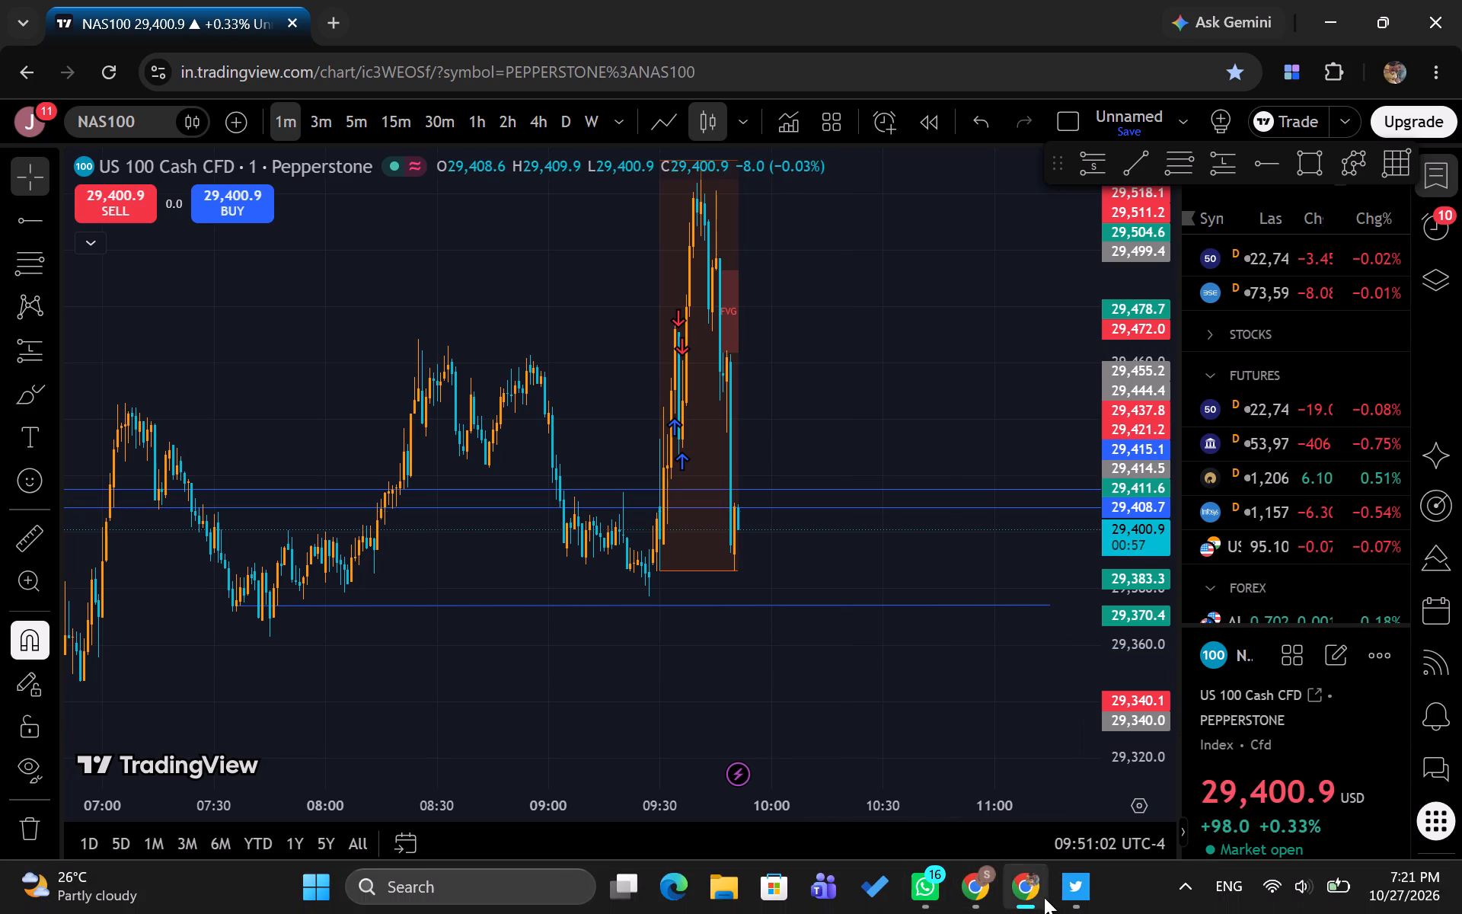
Switch to X and continue skimming the For you feed.
left_click(1087, 890)
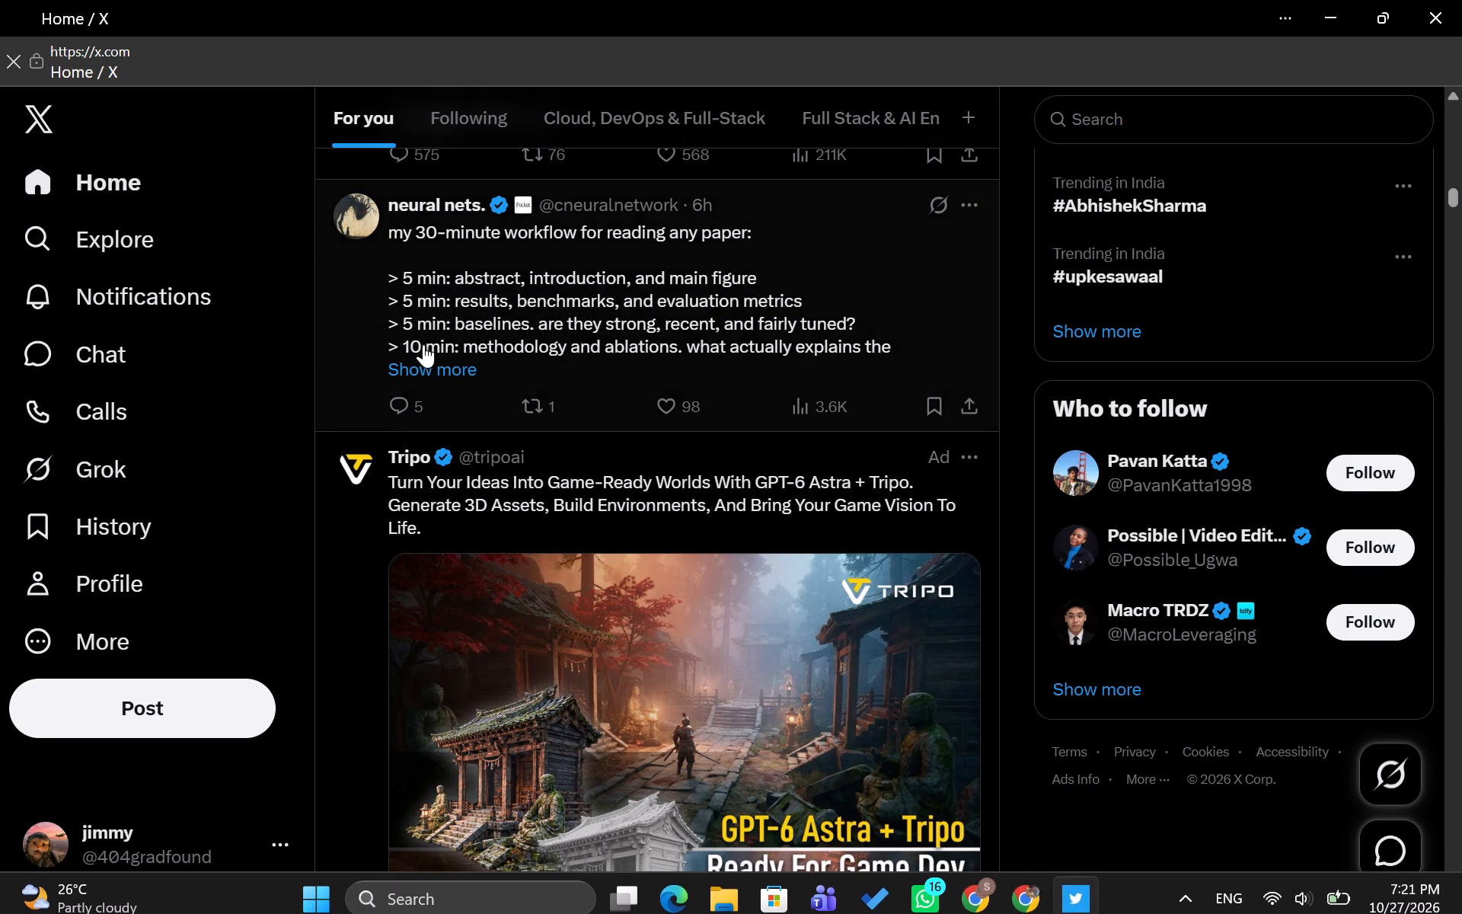
scroll(429, 349, "down", 6)
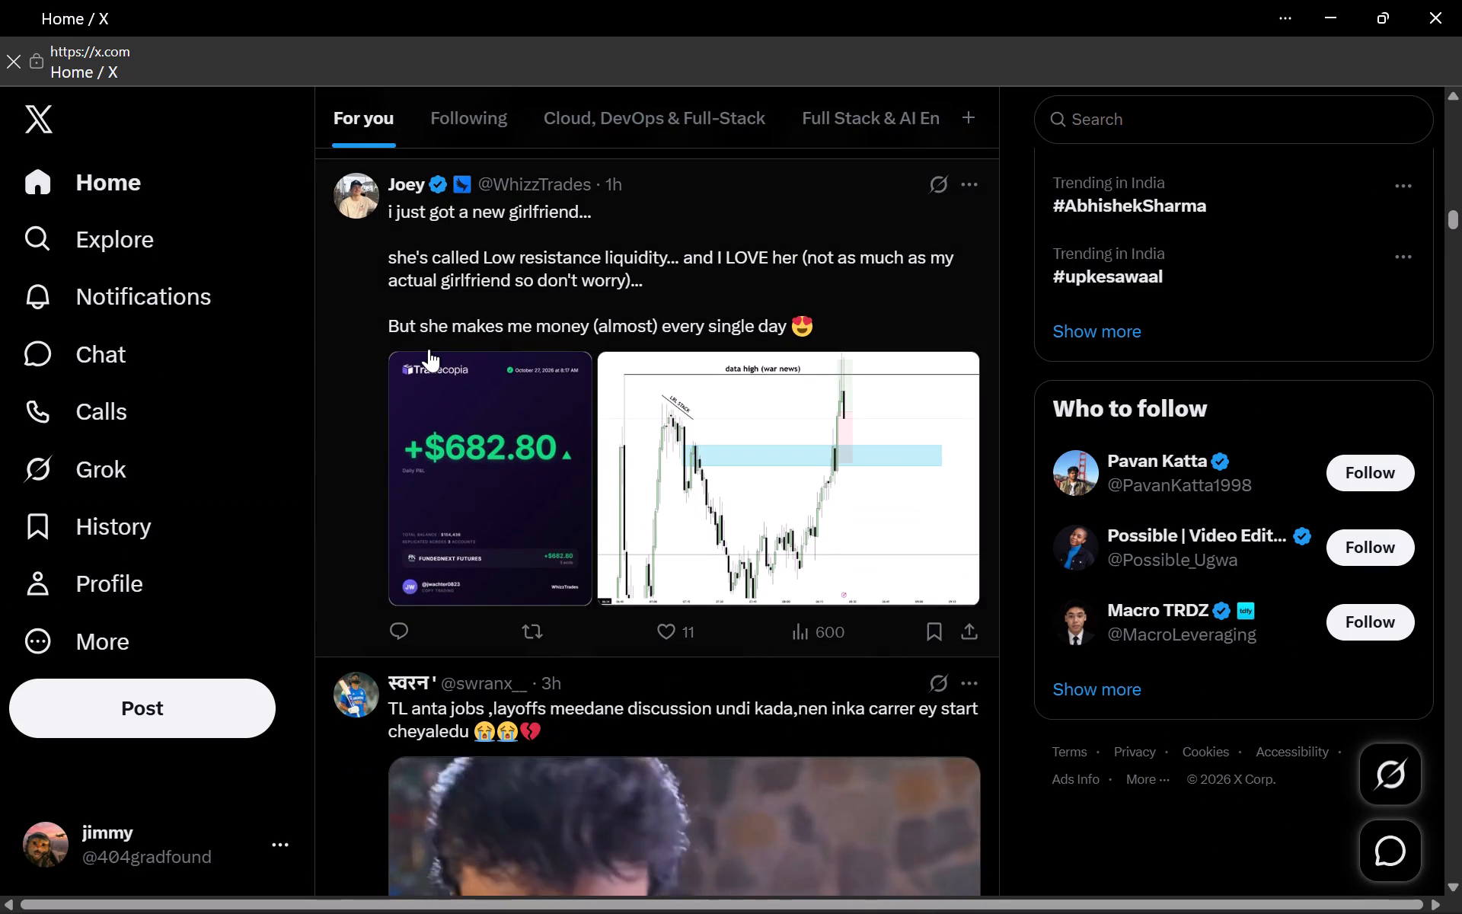
scroll(429, 349, "down", 3)
left_click(1103, 128)
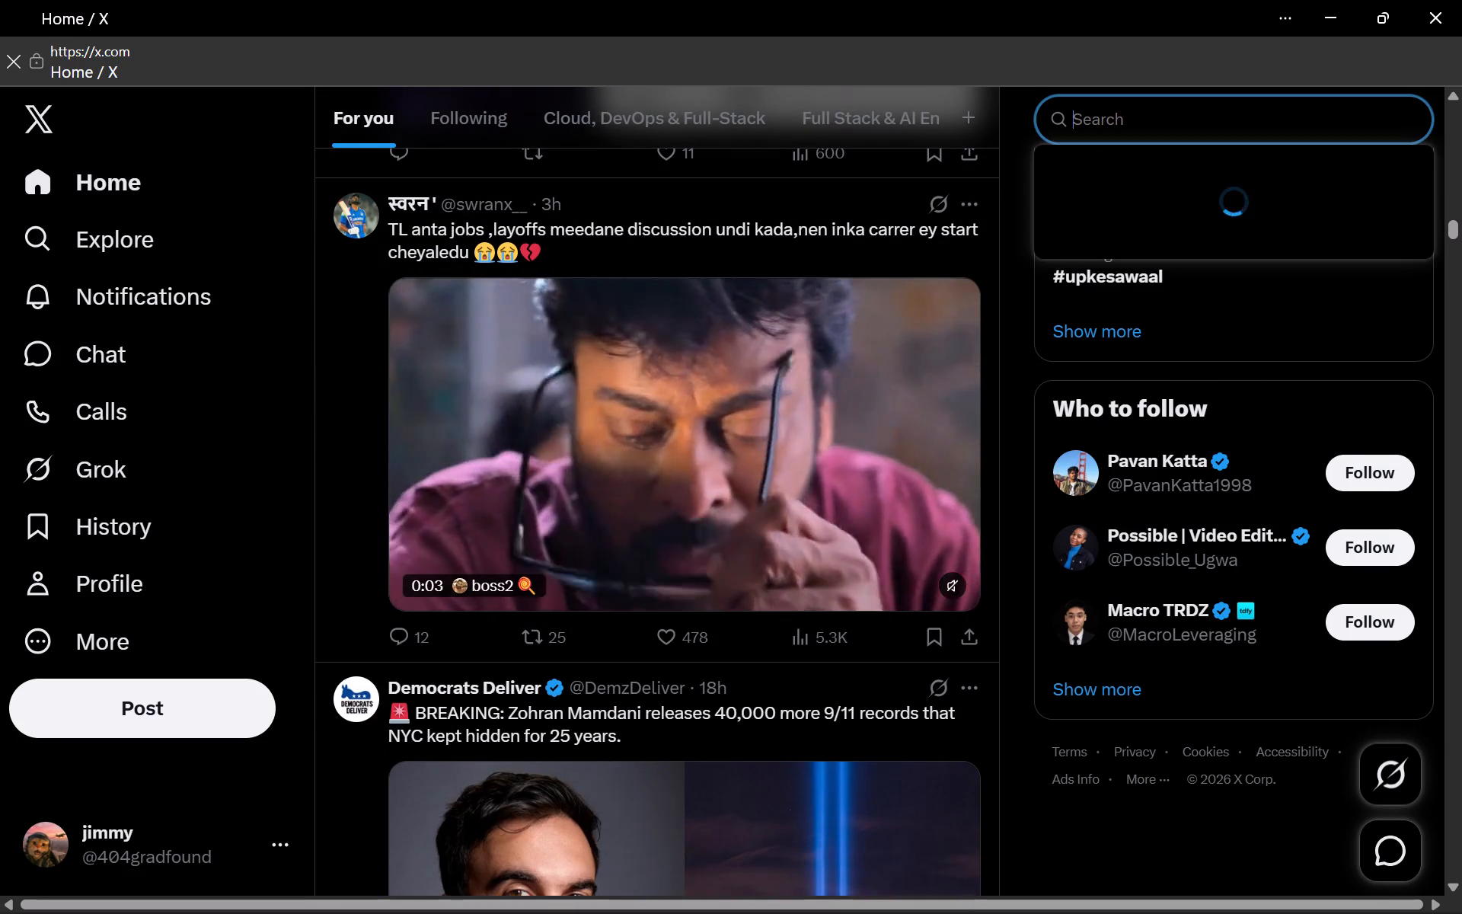
scroll(1162, 517, "down", 1)
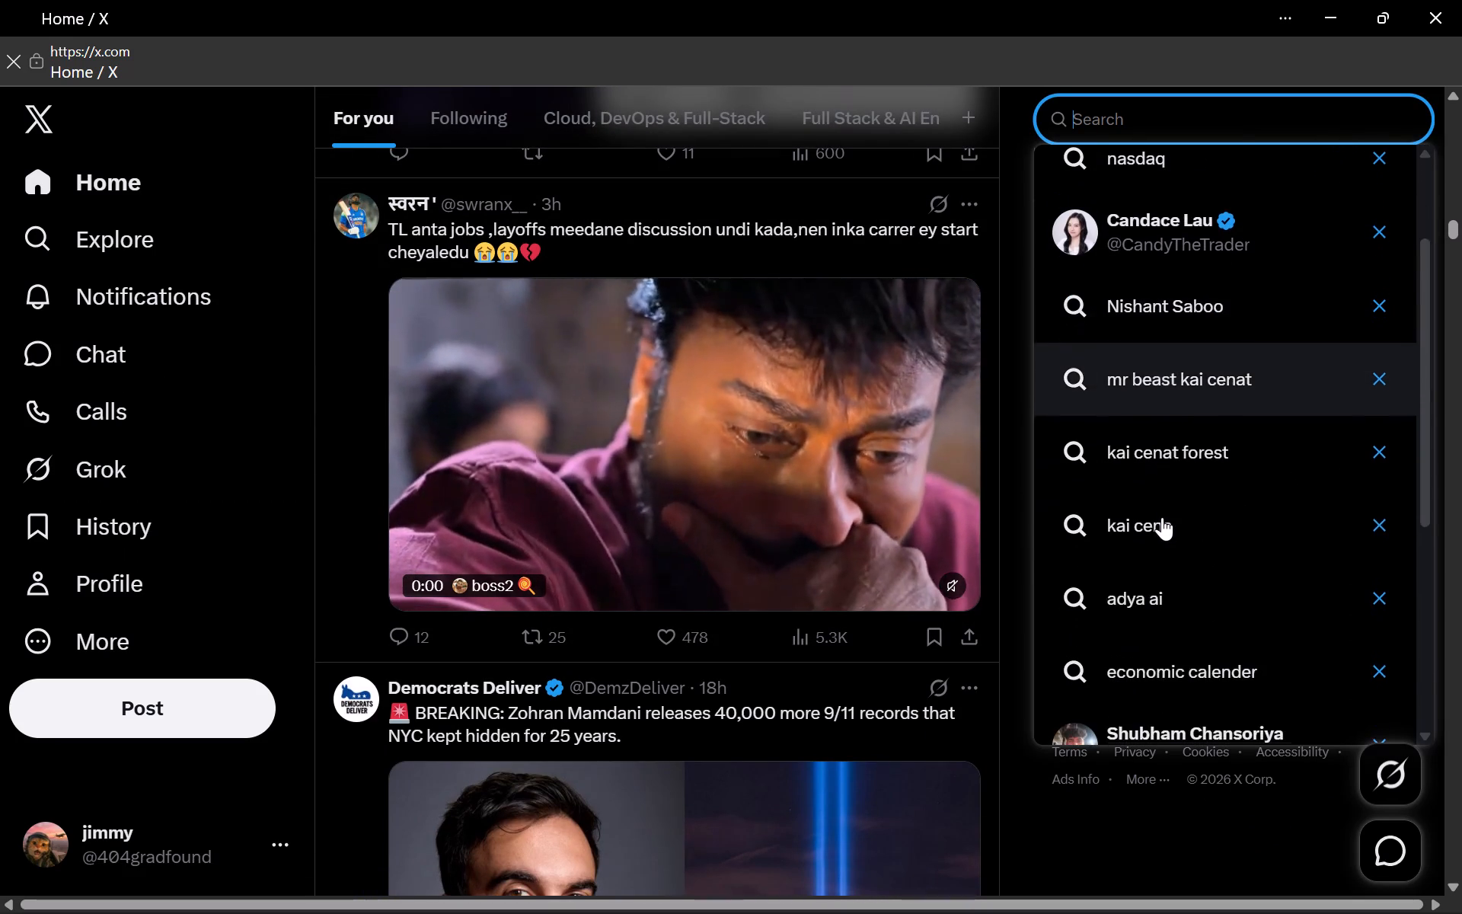
scroll(1162, 517, "down", 4)
left_click(1161, 631)
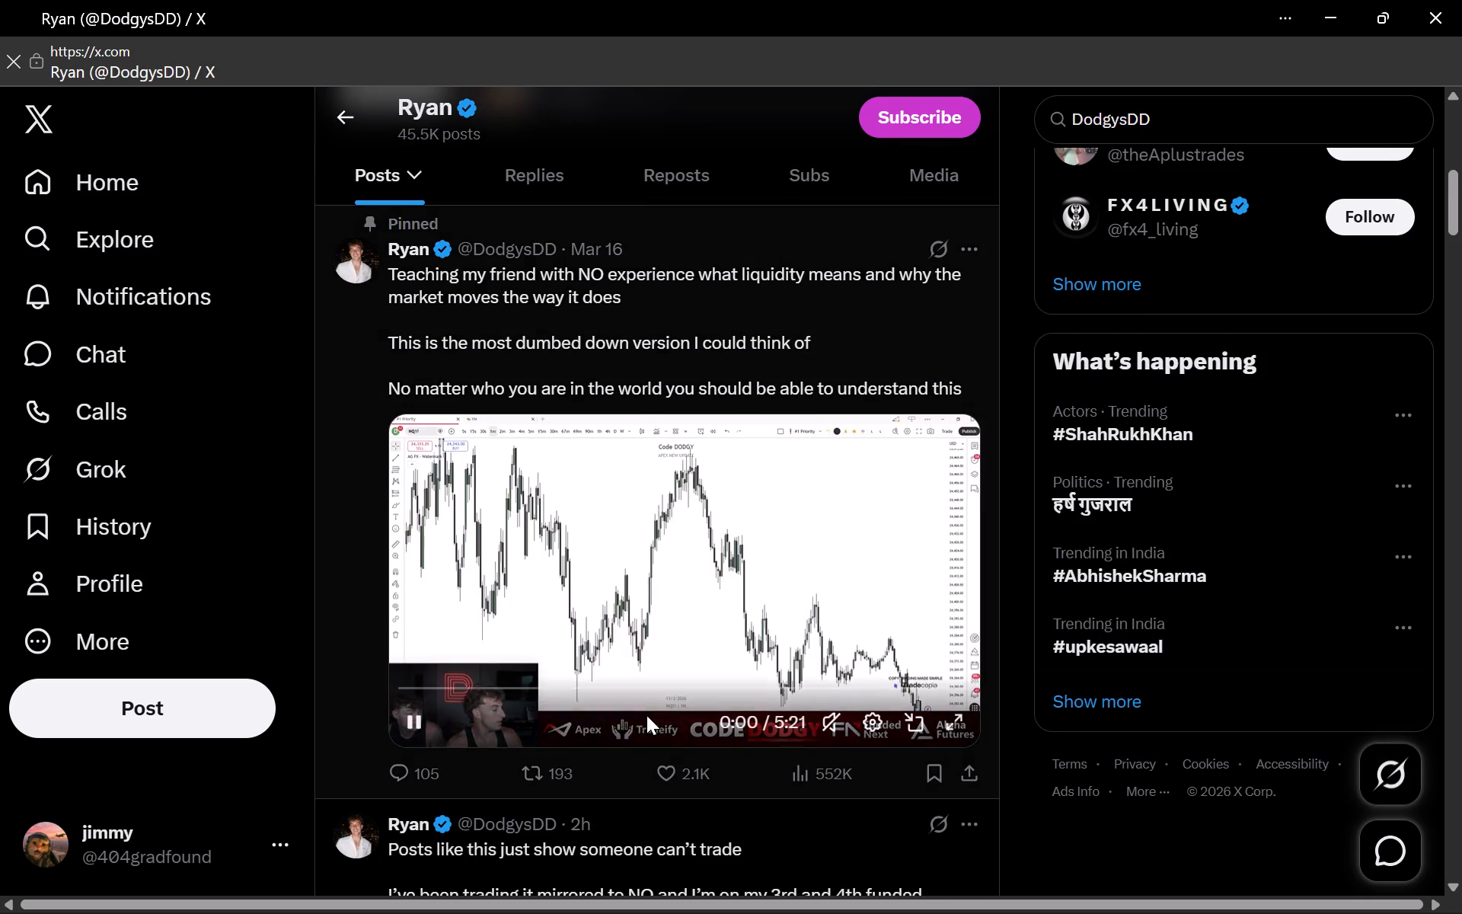
scroll(646, 715, "down", 4)
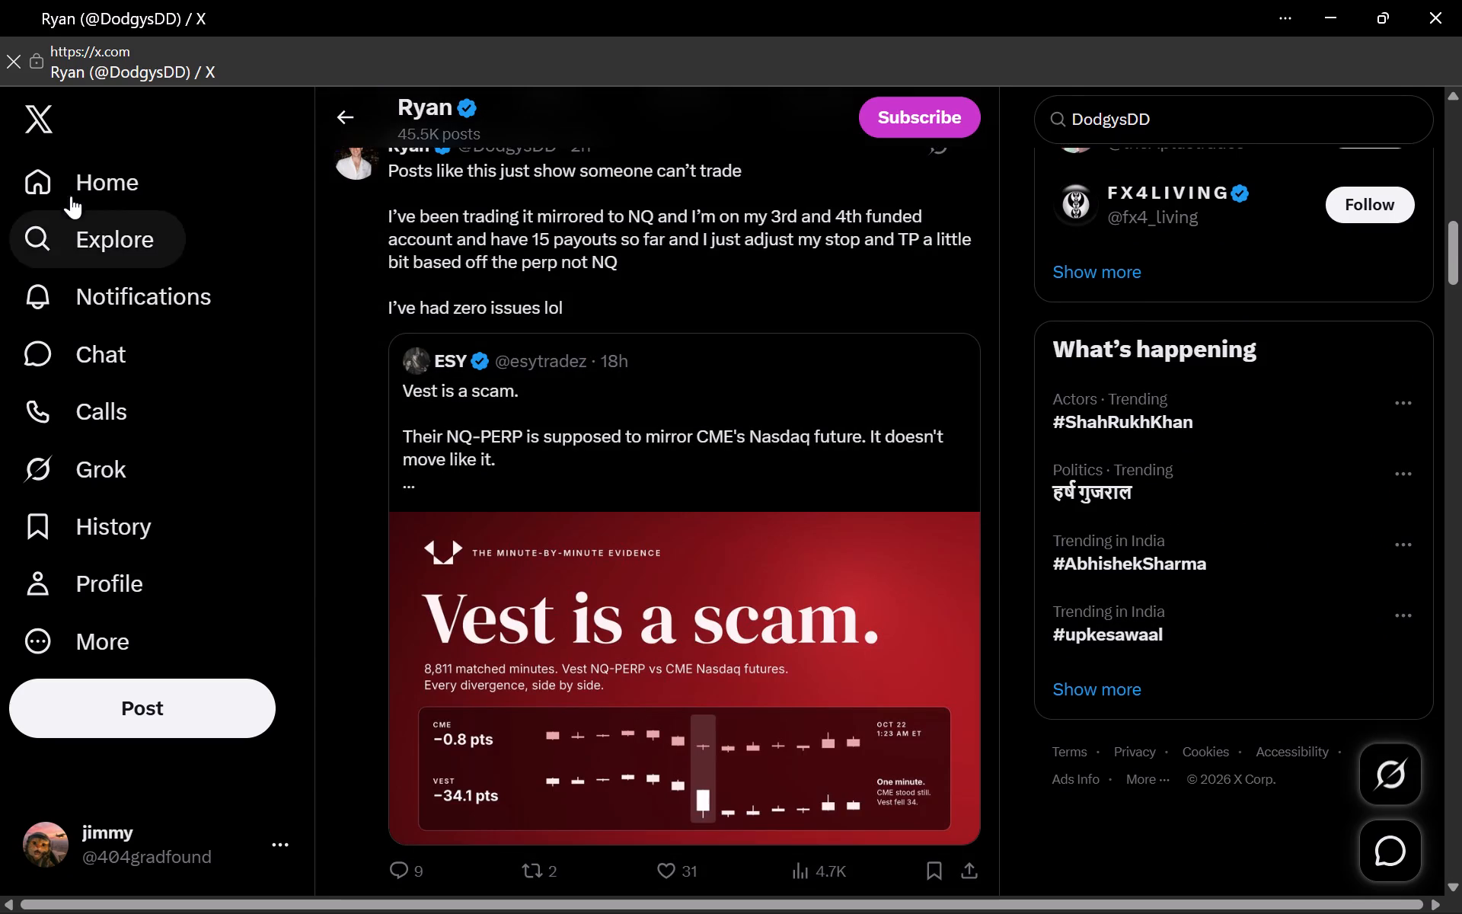
Return to the X home feed, refresh it, and skim the new posts for market-relevant news.
triple_click(81, 188)
triple_click(81, 188)
triple_click(81, 188)
left_click(81, 188)
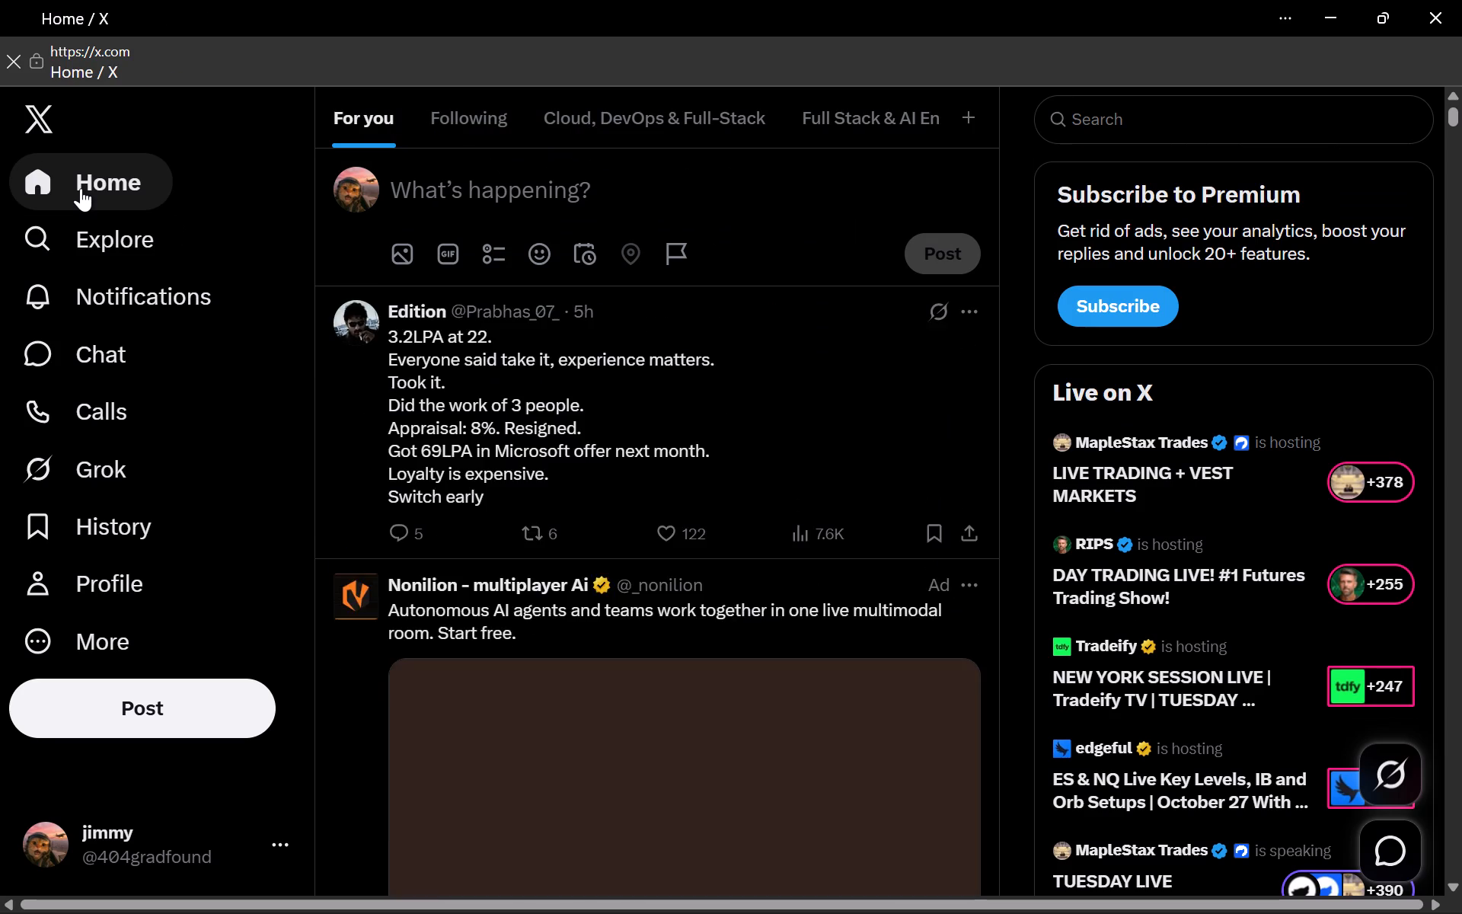
scroll(504, 536, "down", 1)
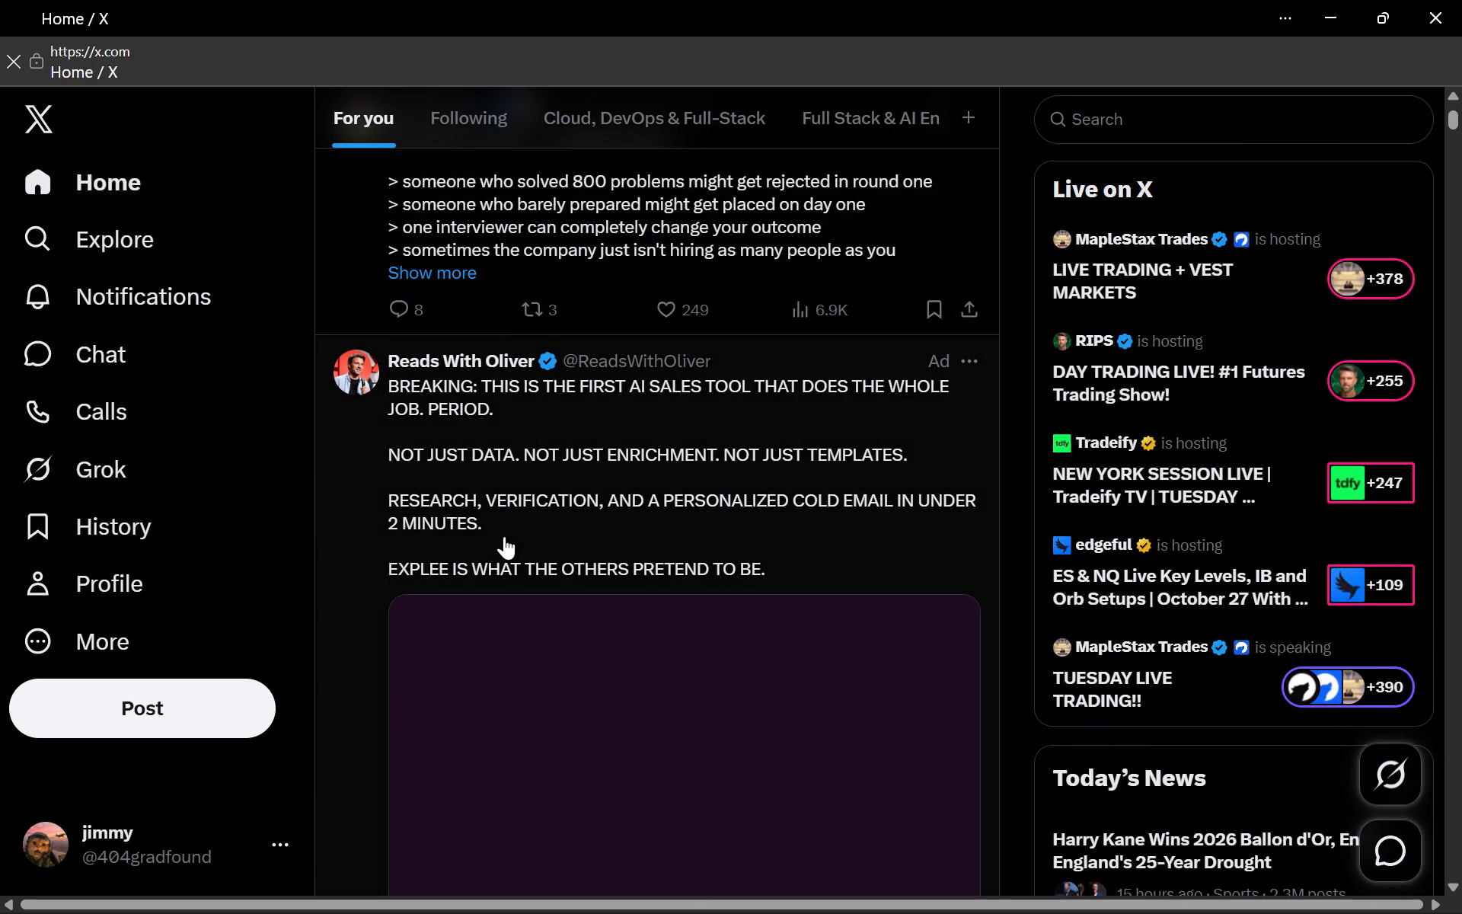
scroll(504, 536, "down", 4)
scroll(518, 608, "down", 4)
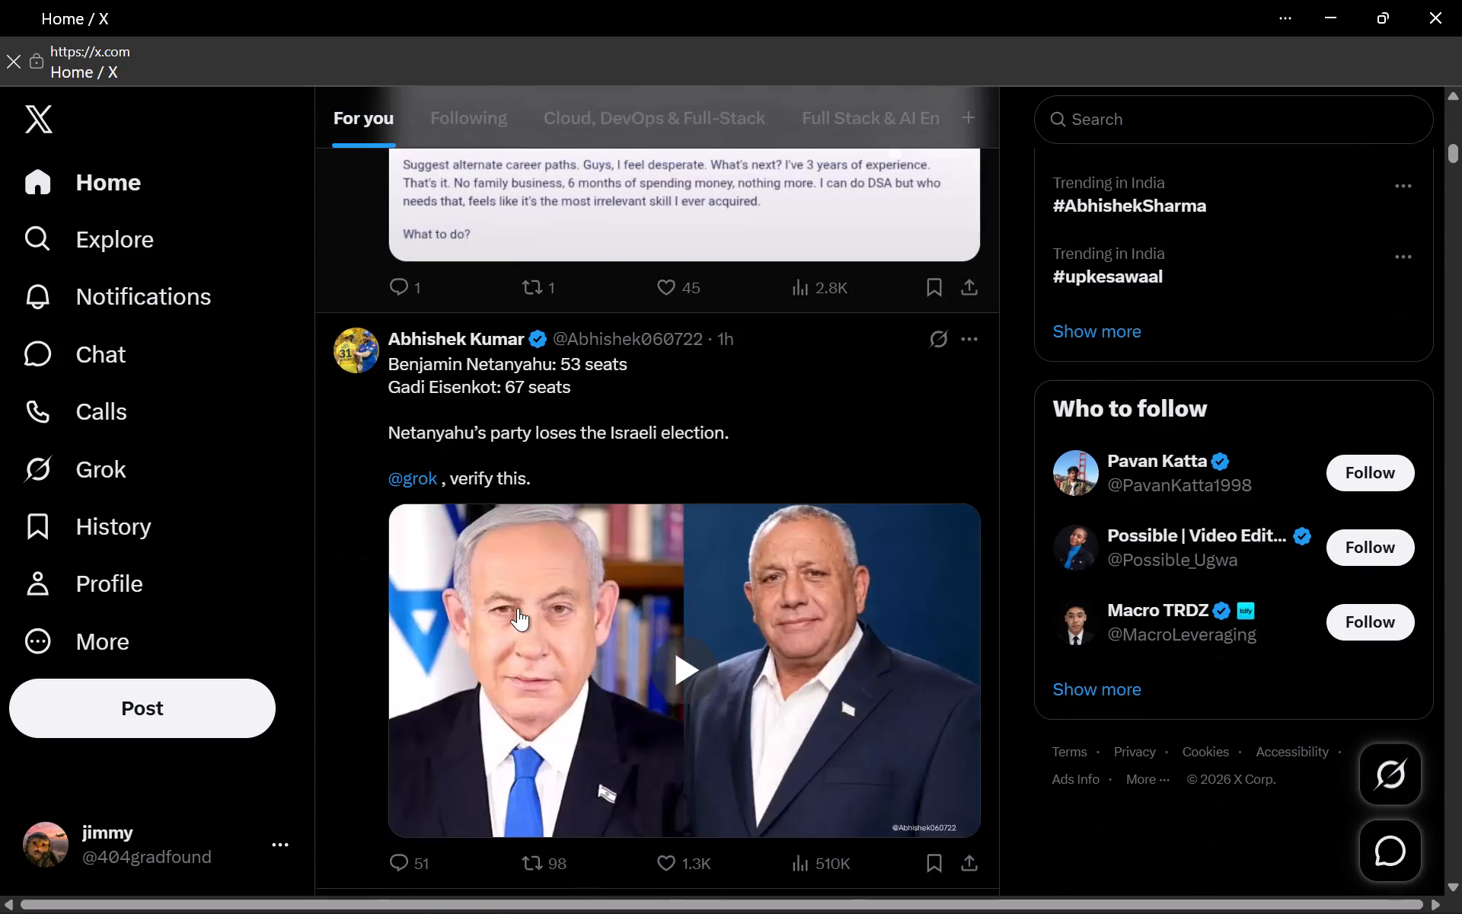
scroll(518, 608, "down", 1)
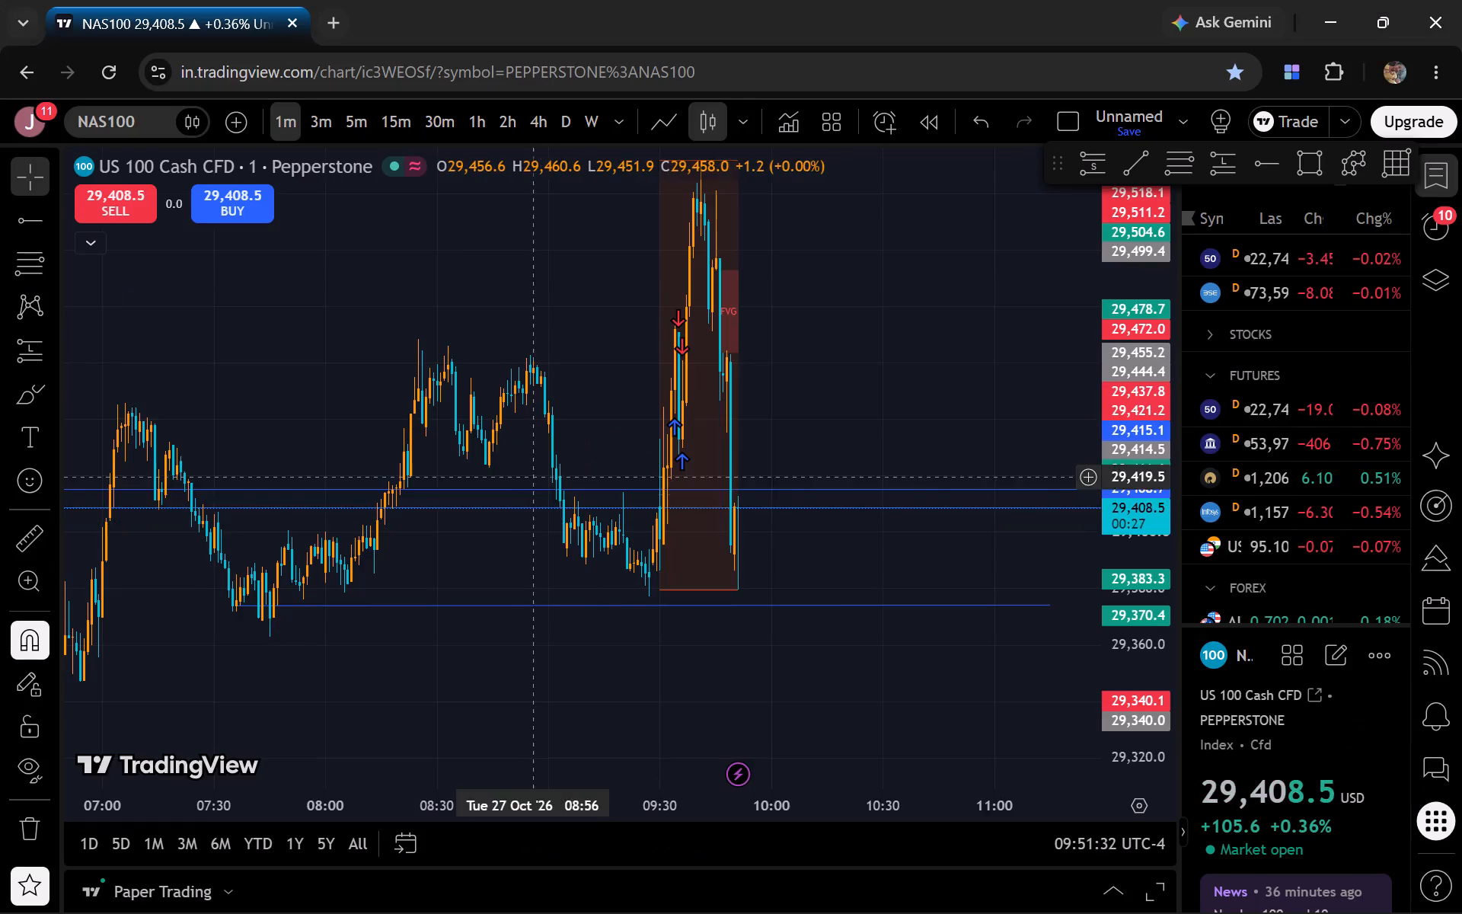
Search Google for "israel elections" in a new Chrome tab, skim the news results, and return to the NAS100 chart.
left_click(322, 0)
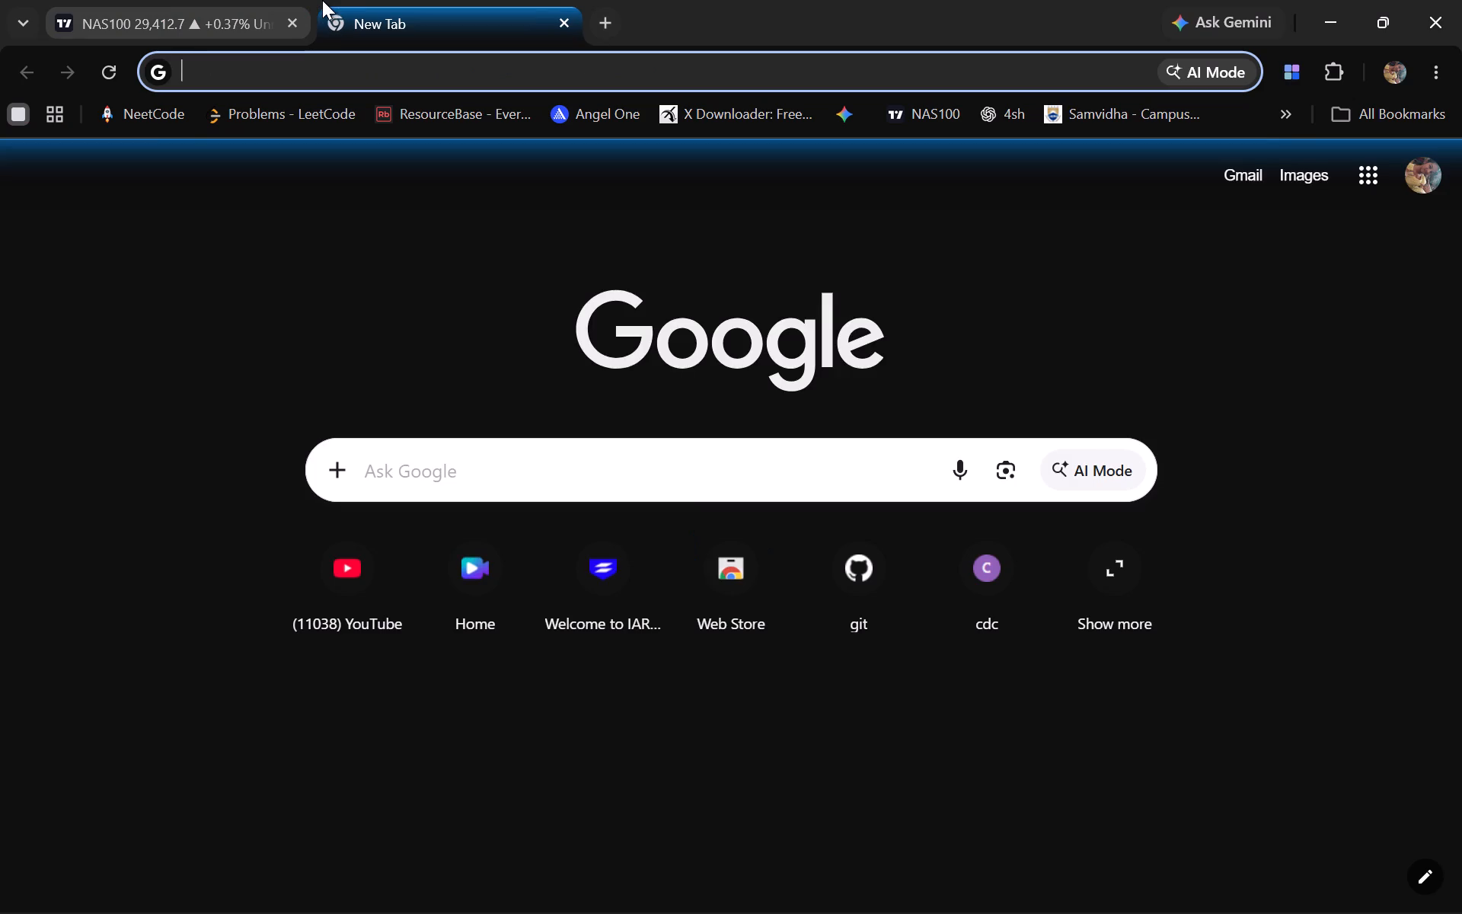
type("isrea")
key("Down")
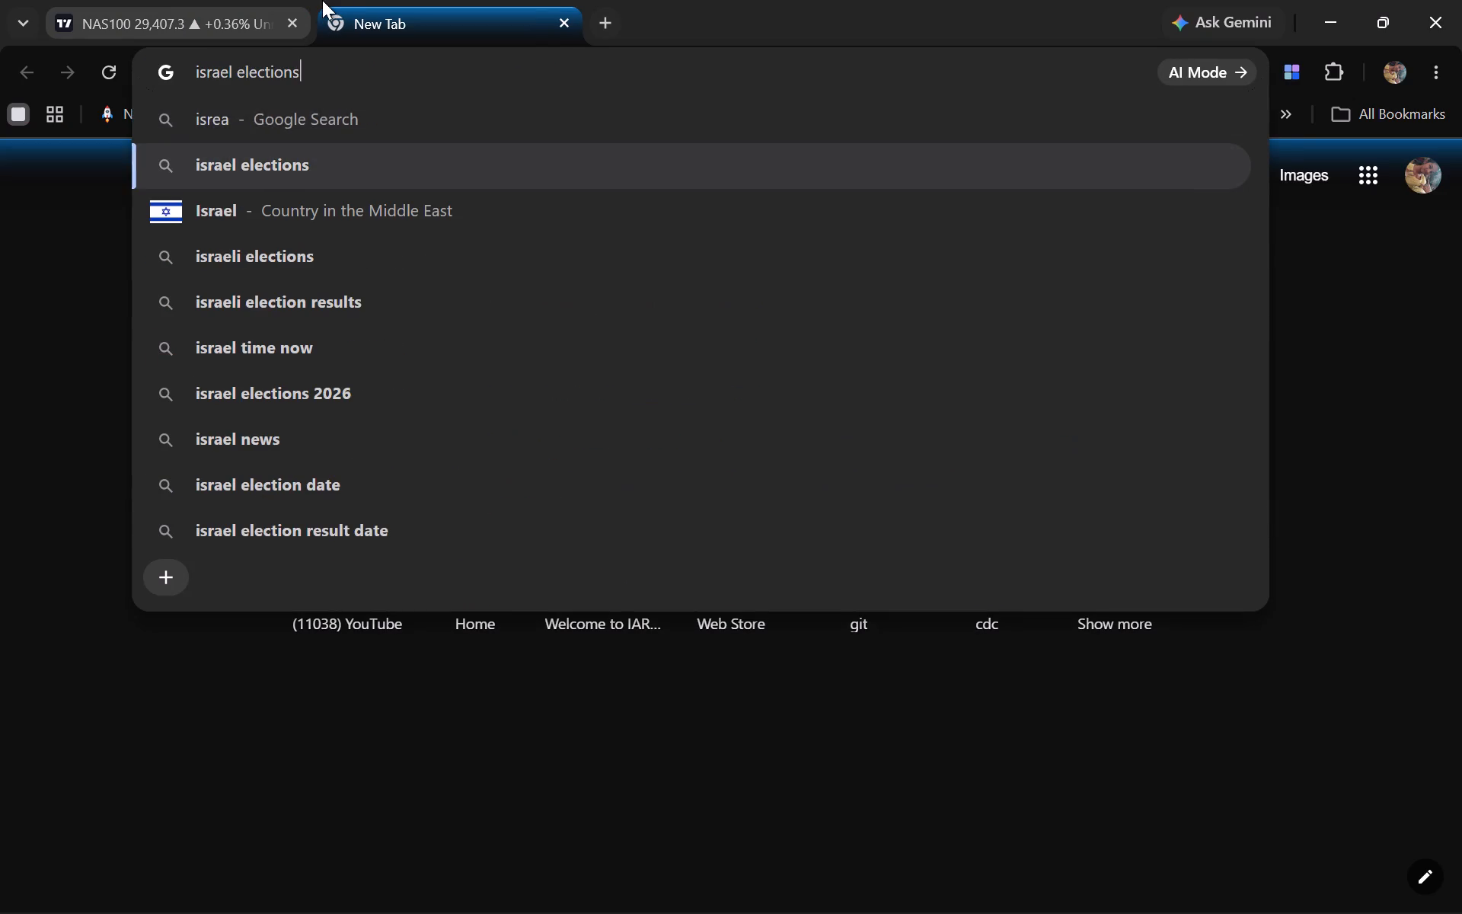
key("Return")
scroll(0, 689, "down", 1)
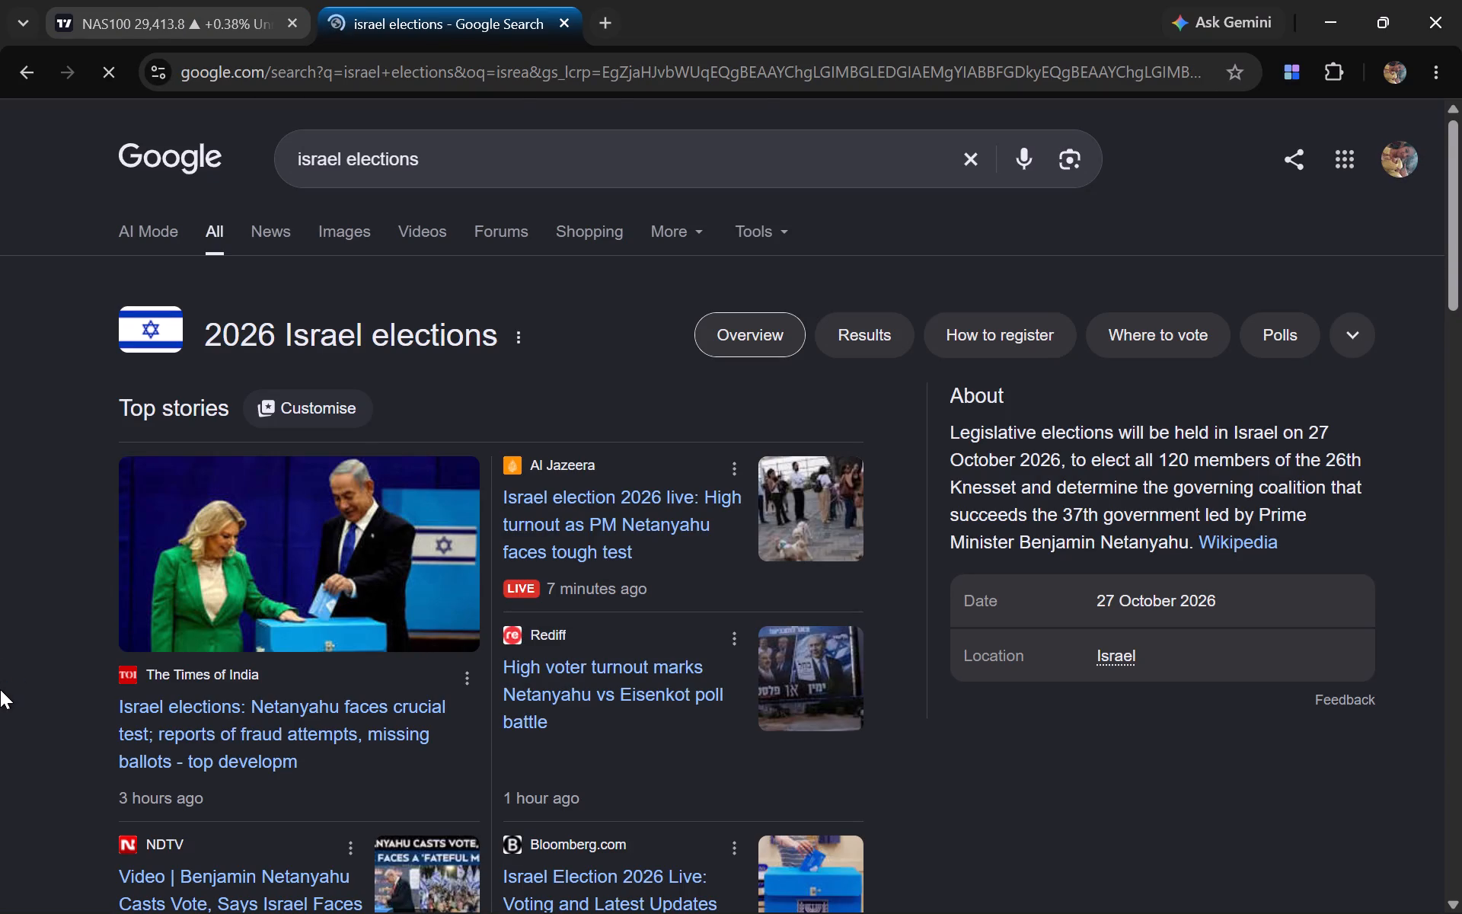
scroll(0, 689, "down", 4)
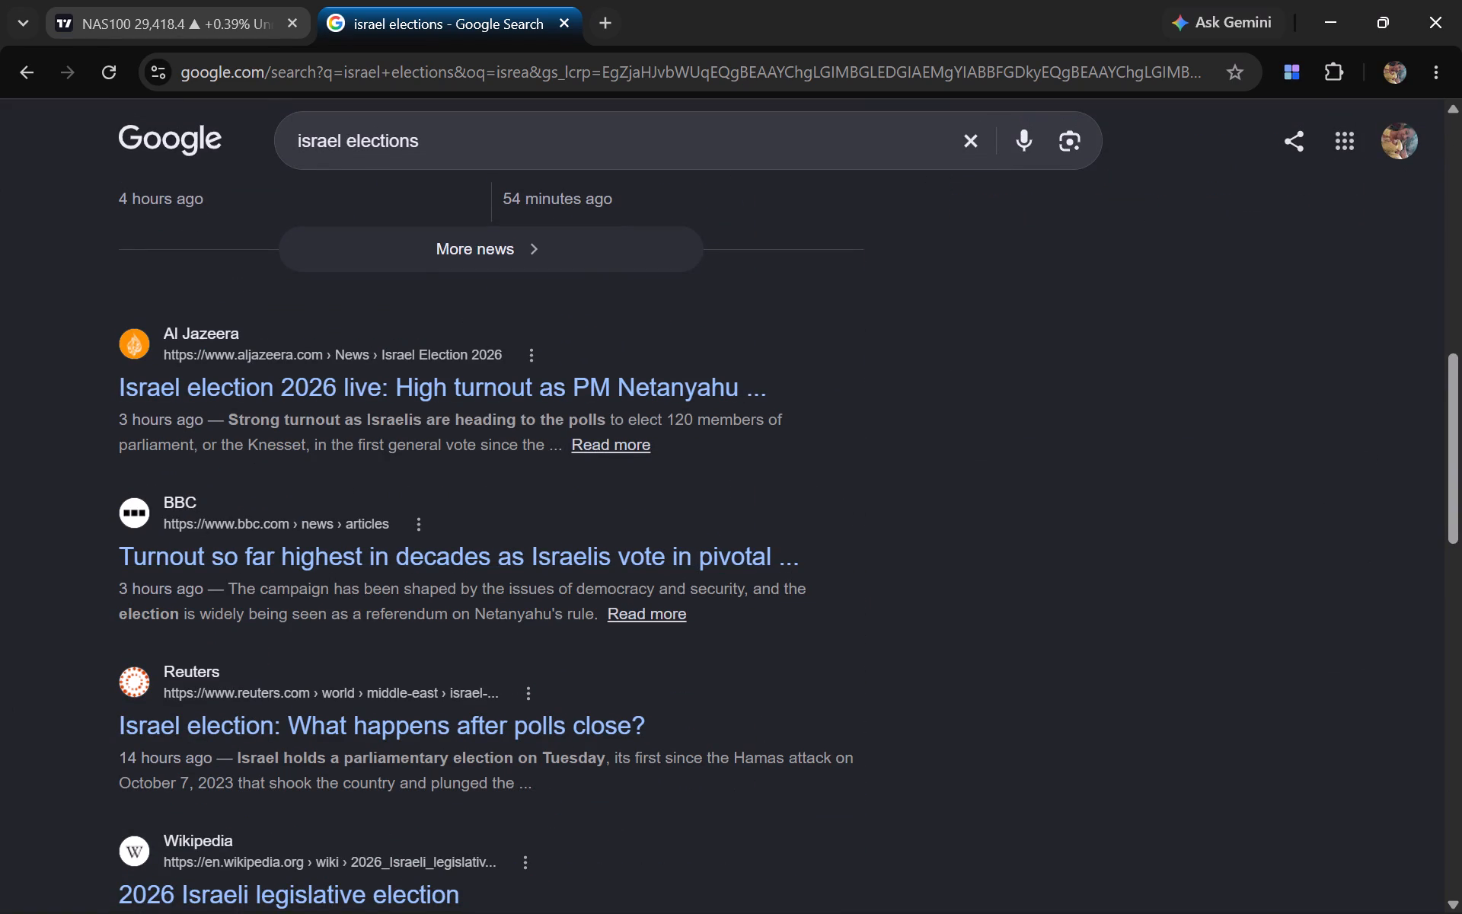
left_click(193, 0)
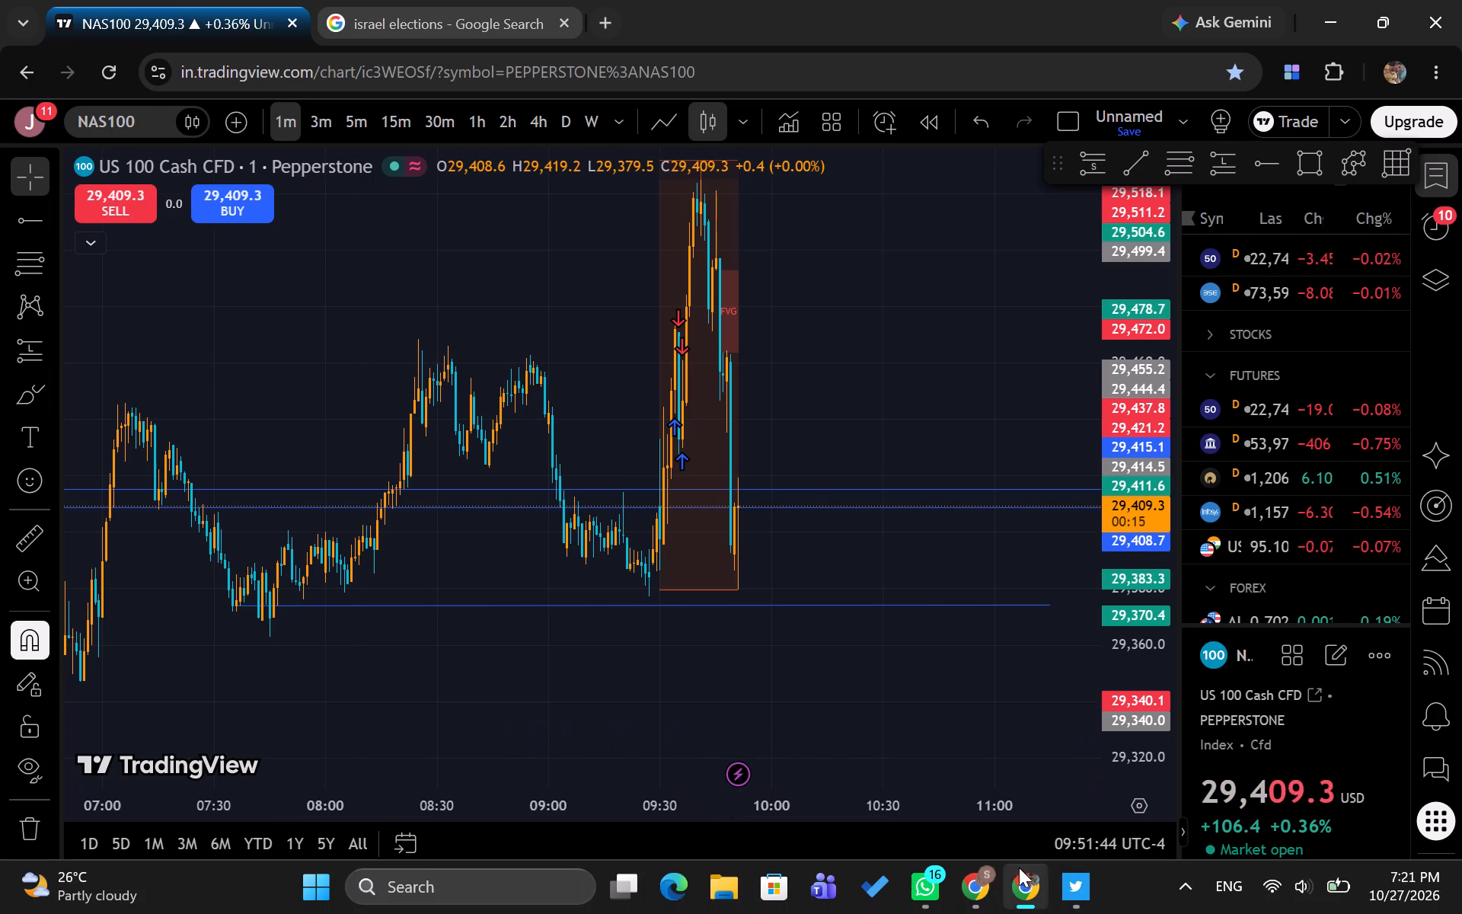
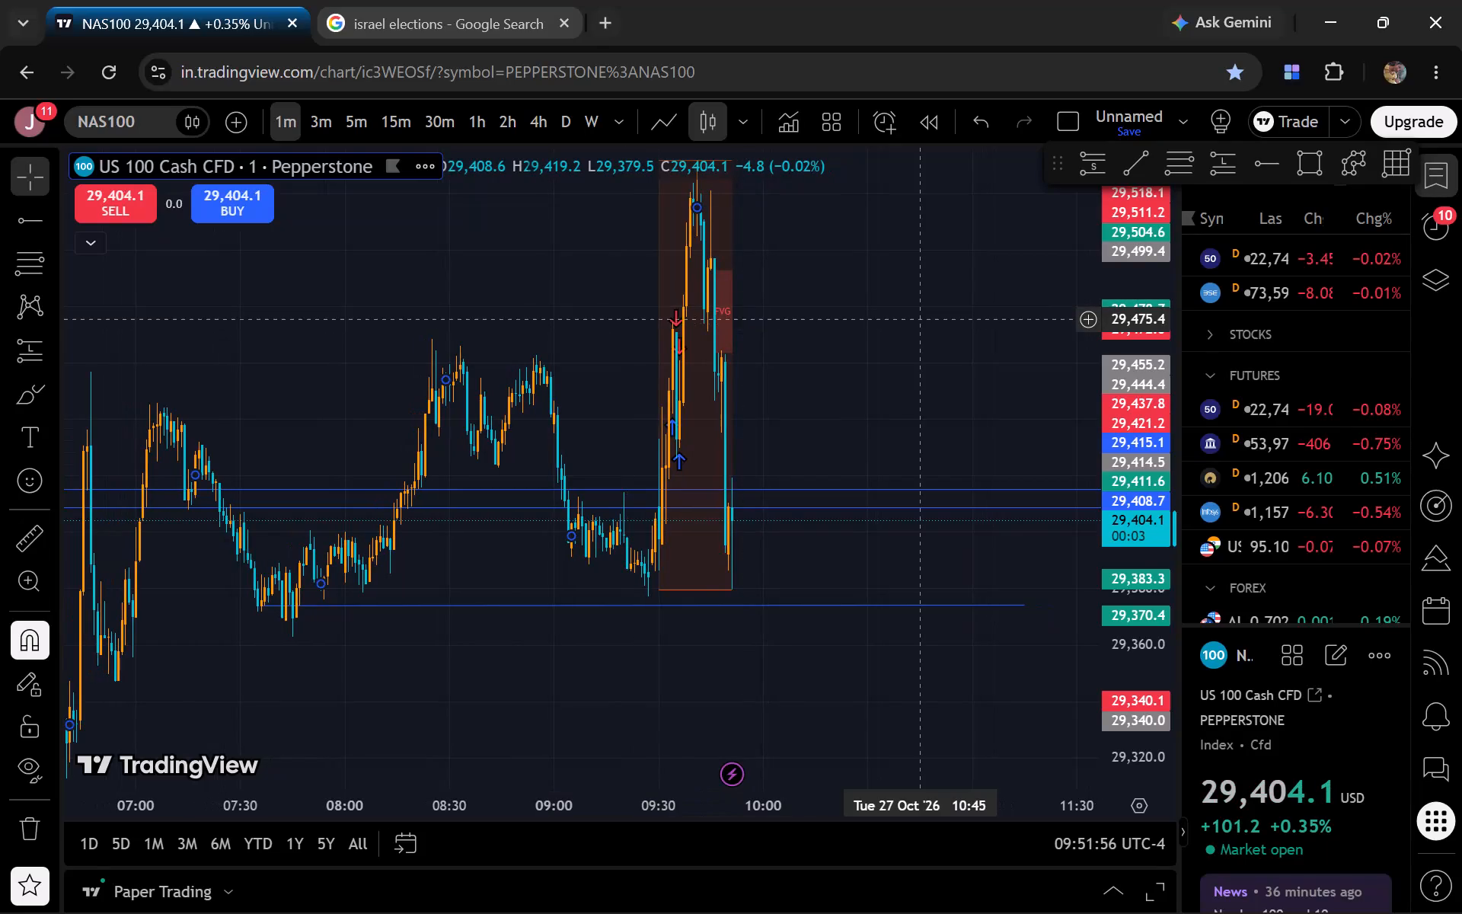
Examine the NAS100 1-minute price action after the 09:30 drop against the marked support lines and the lower 4h fvg level.
left_click_drag(1133, 555, 1140, 439)
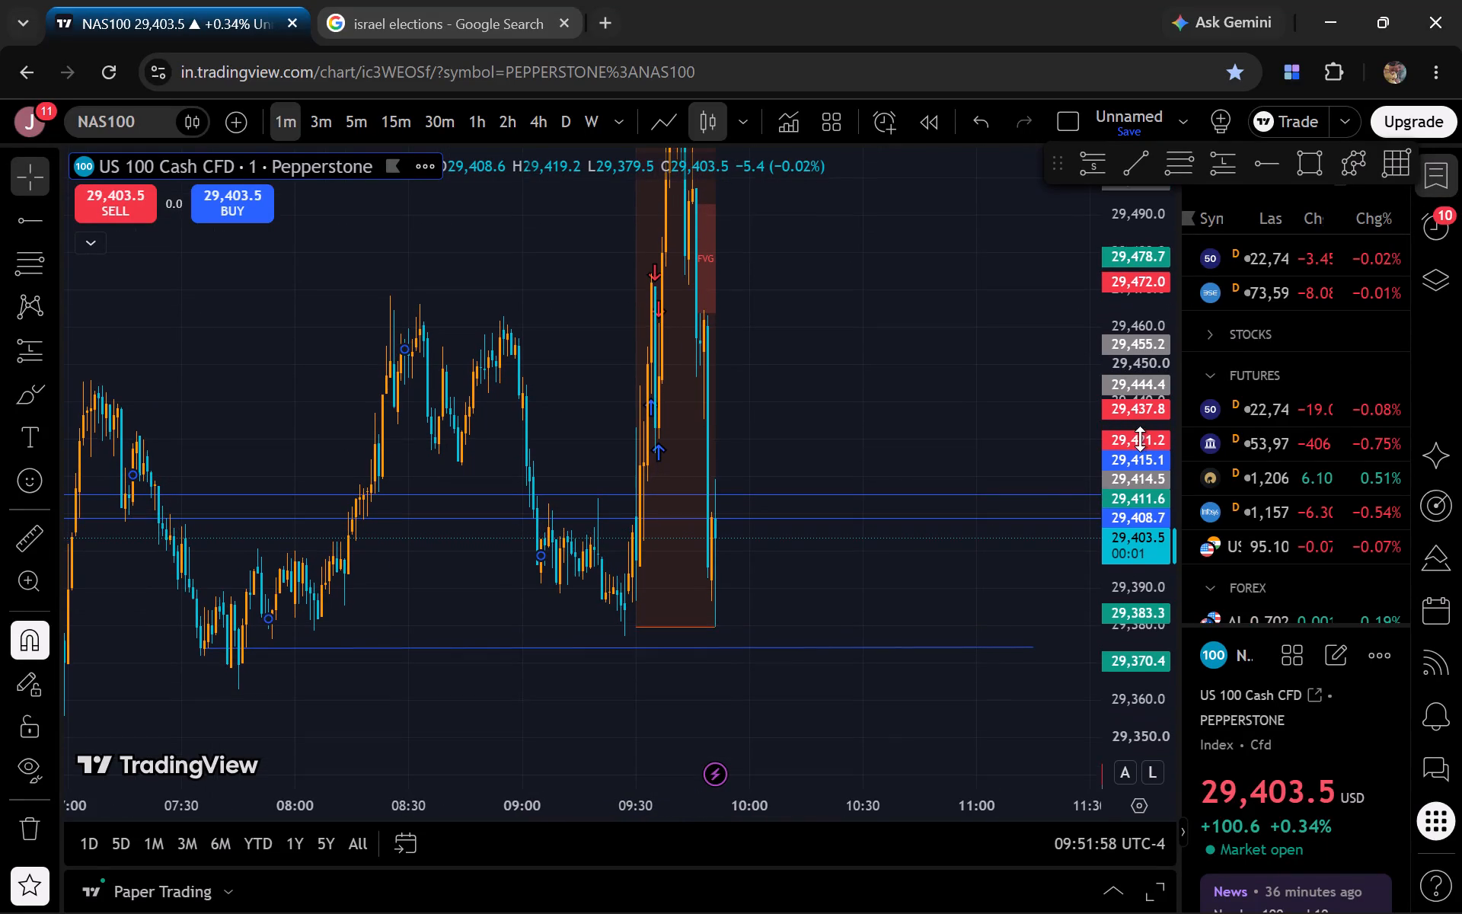
left_click_drag(1140, 439, 1122, 523)
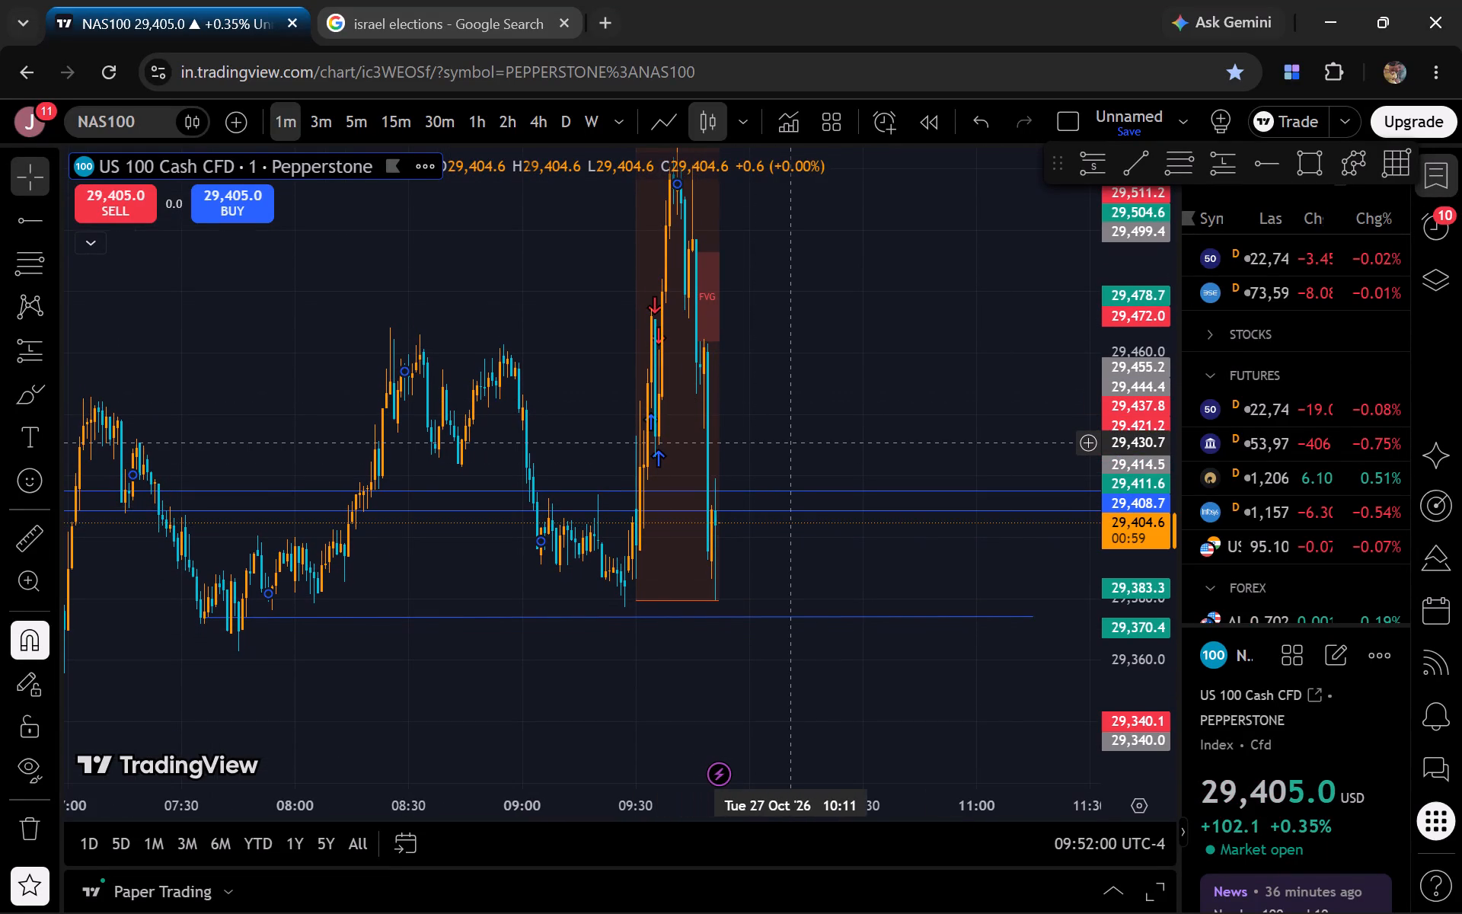
double_click(816, 437)
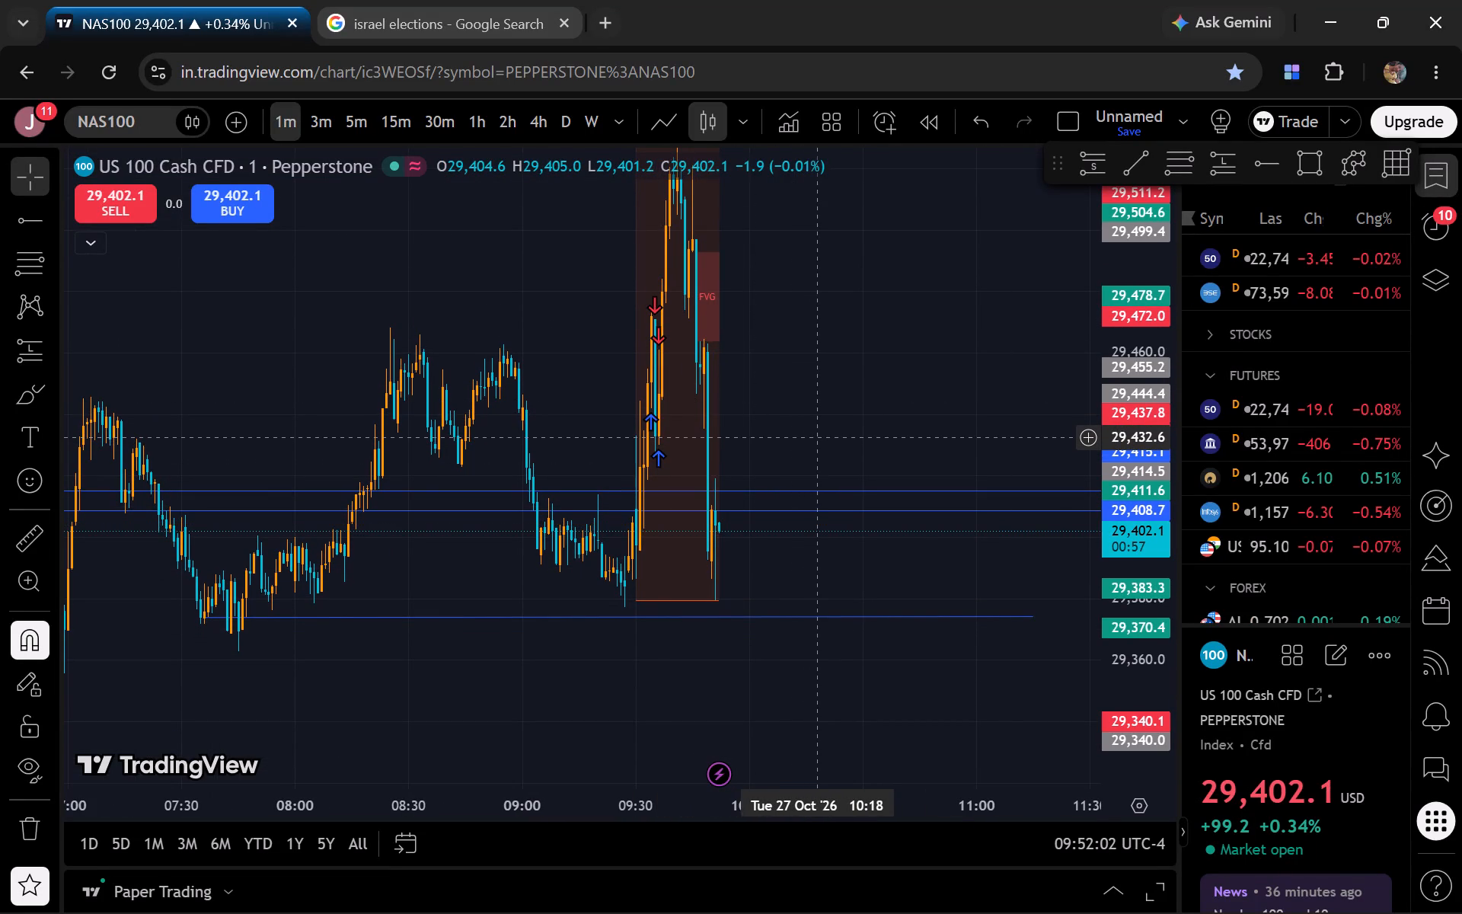
left_click_drag(816, 437, 943, 350)
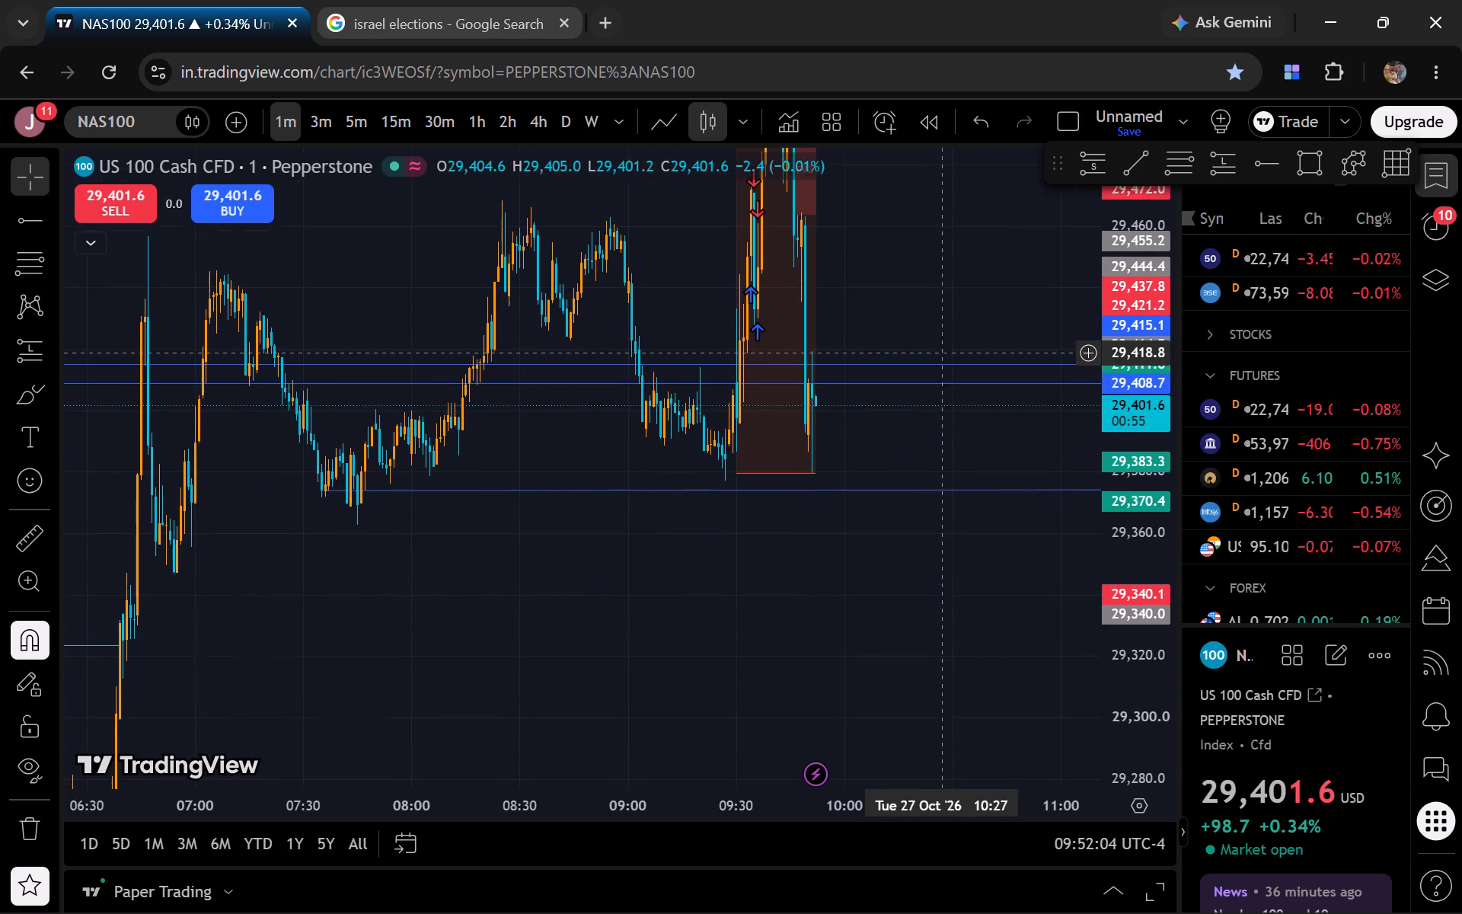
left_click(720, 487)
left_click_drag(696, 307, 583, 510)
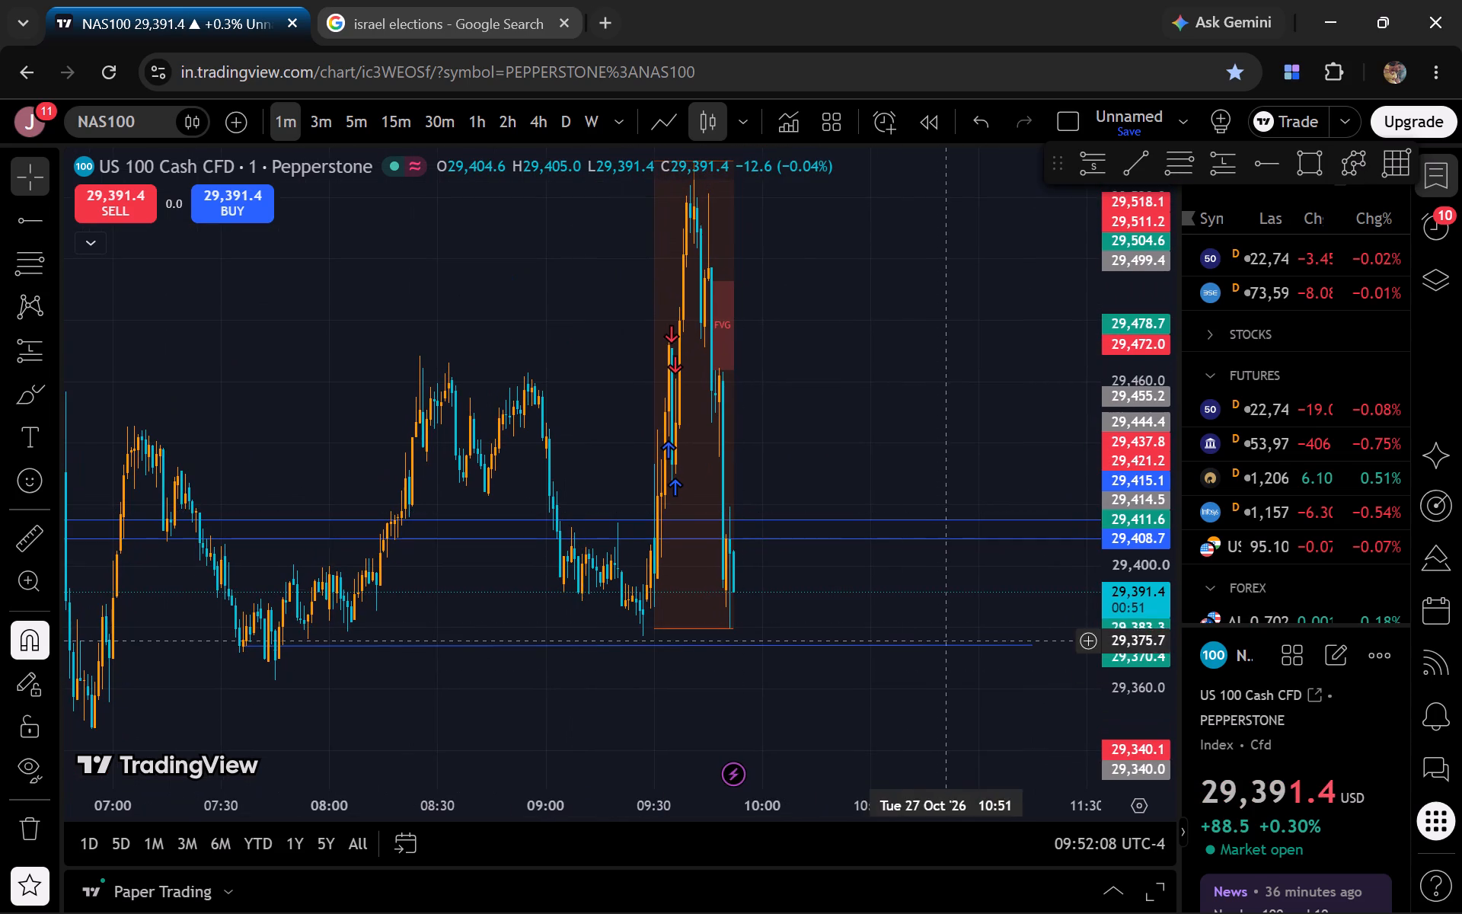
left_click_drag(842, 586, 1004, 277)
left_click_drag(1148, 448, 1155, 361)
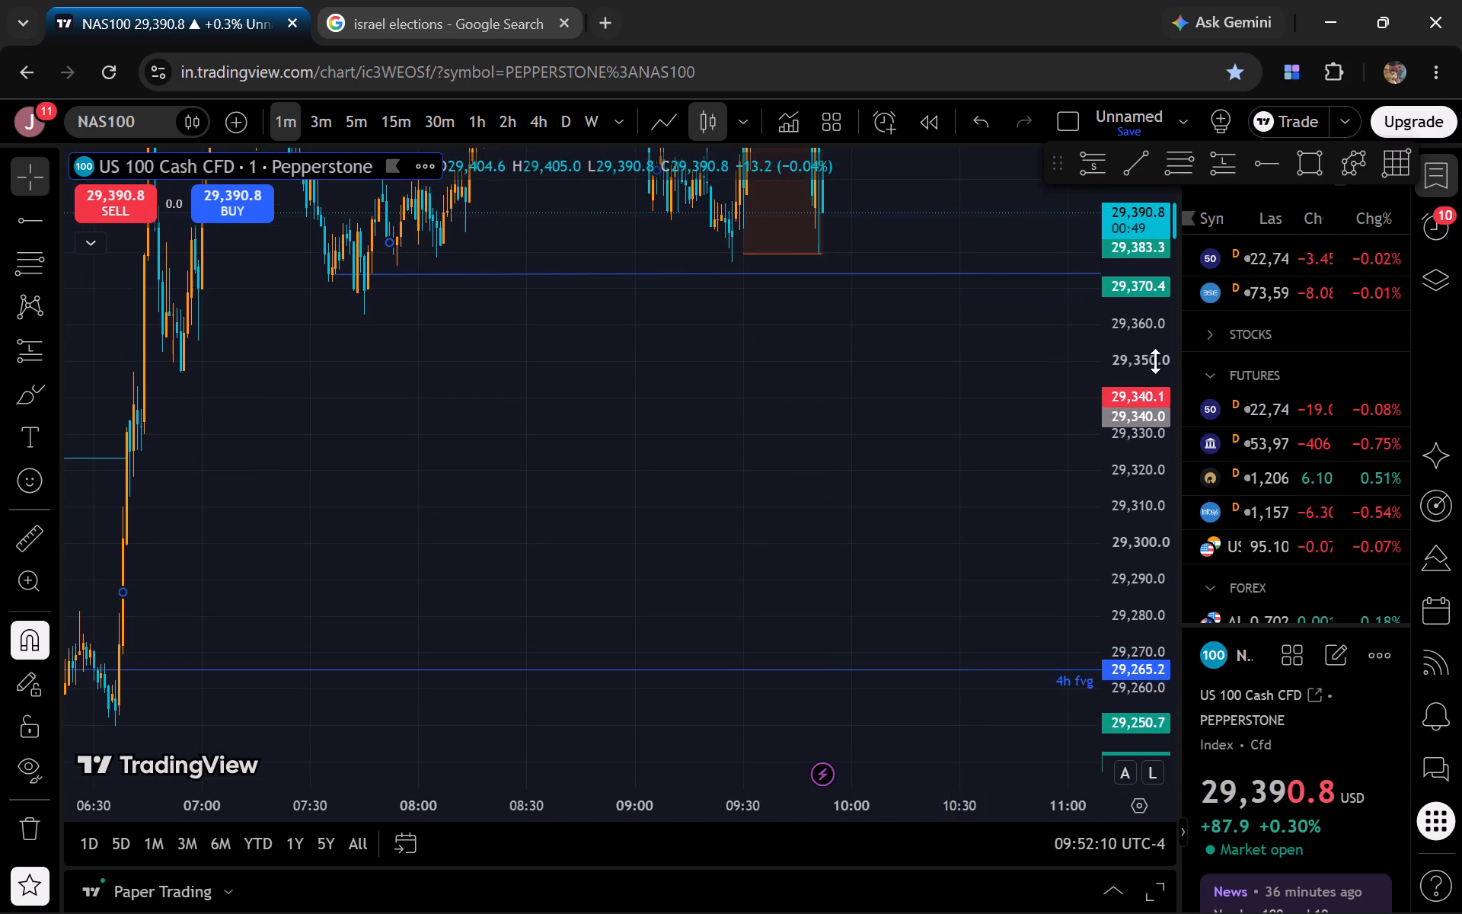
left_click_drag(720, 371, 653, 634)
left_click_drag(847, 354, 700, 596)
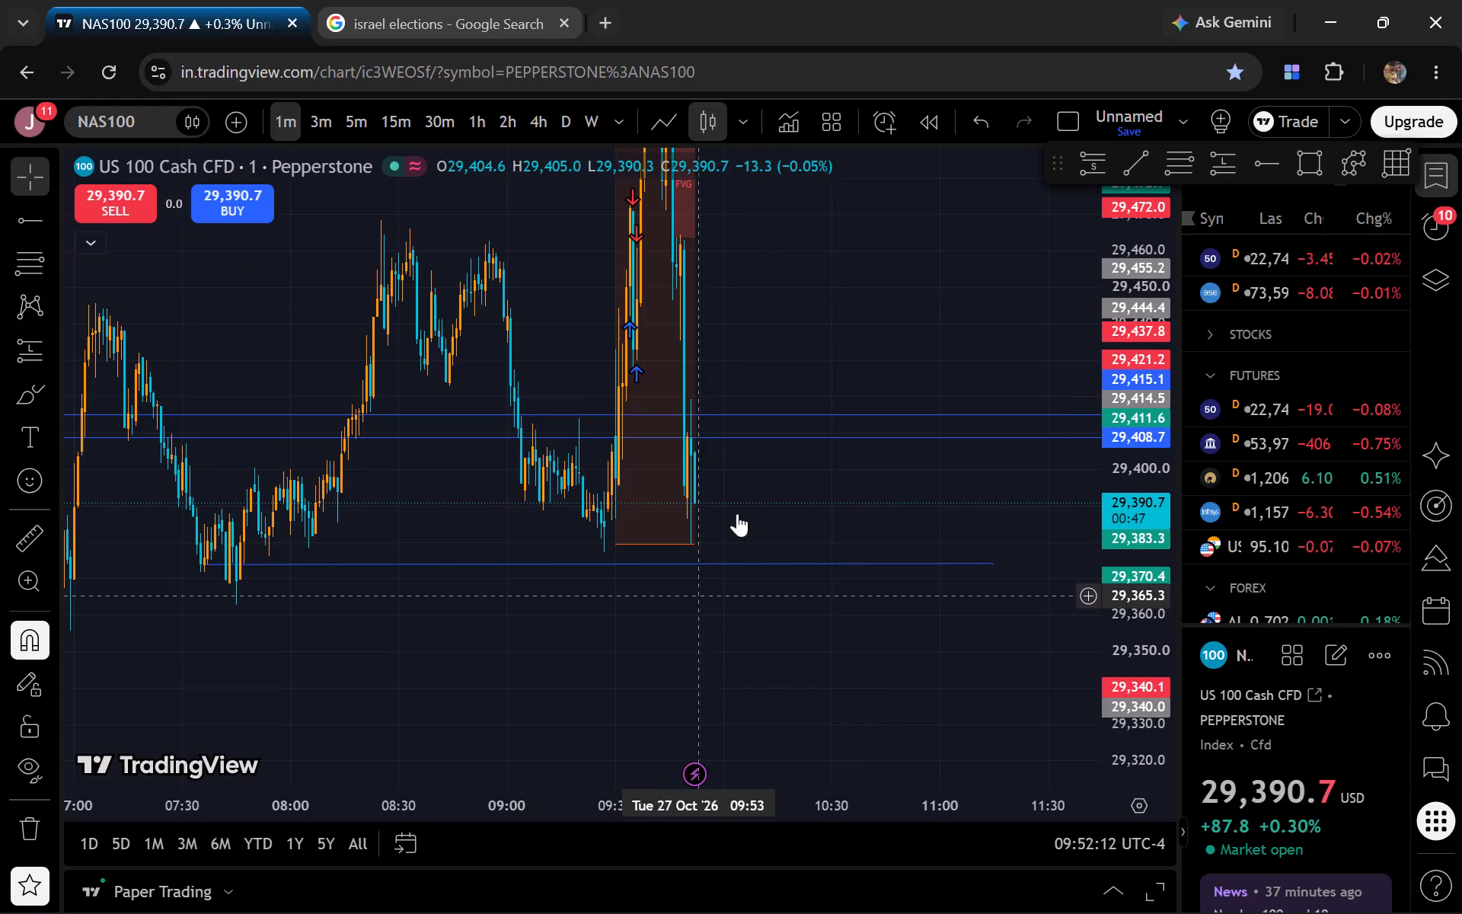
left_click_drag(755, 318, 746, 342)
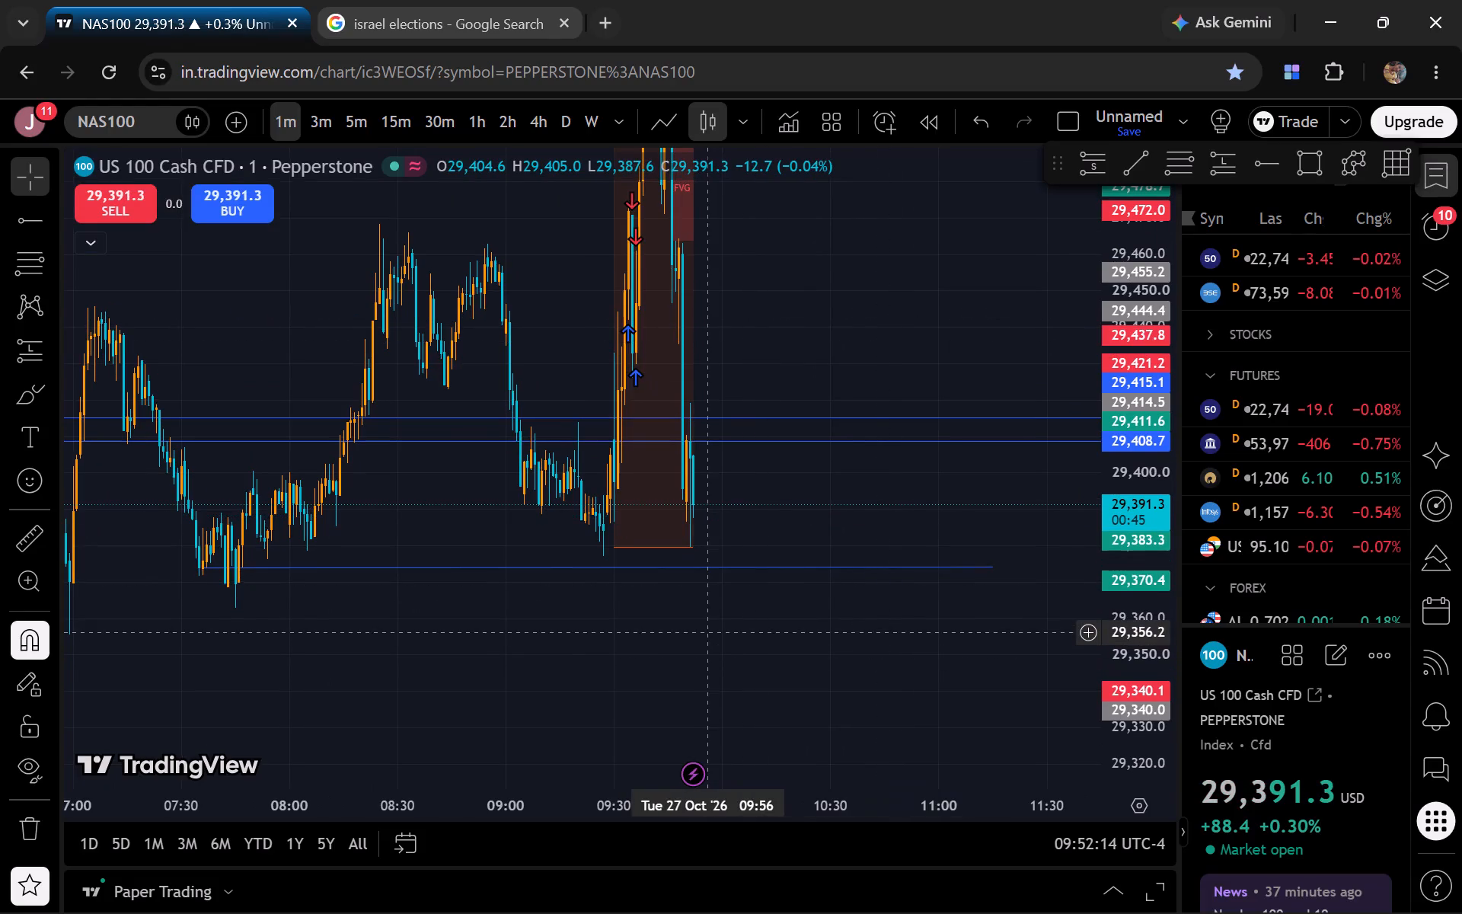